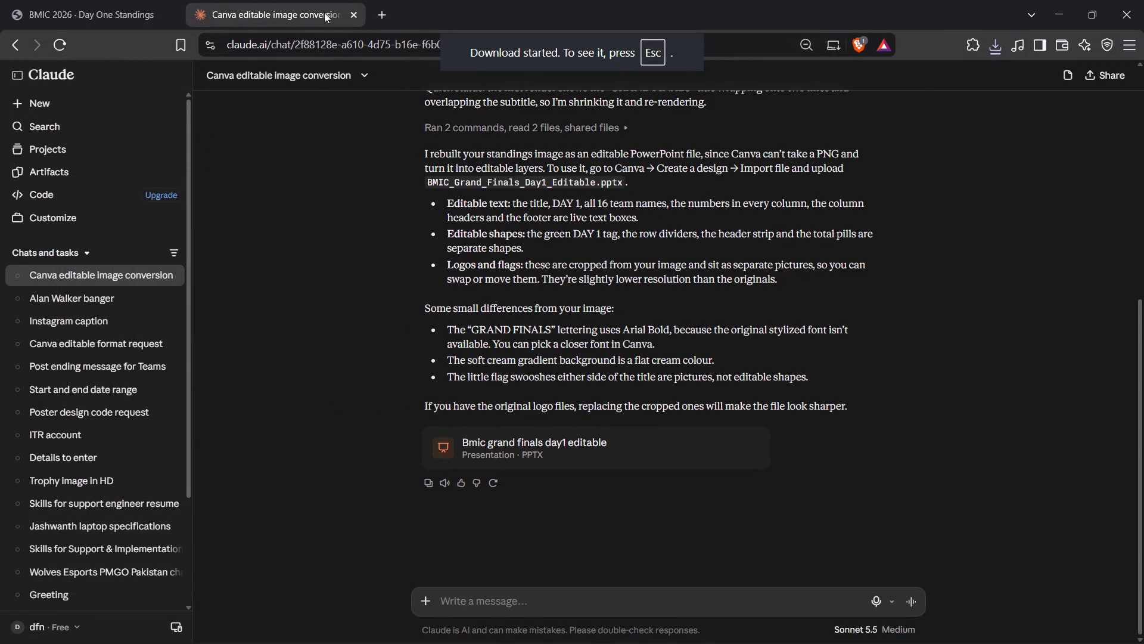
Open canva.com in place of the Claude chat and the local BMIC 2026 standings page.
left_click(350, 14)
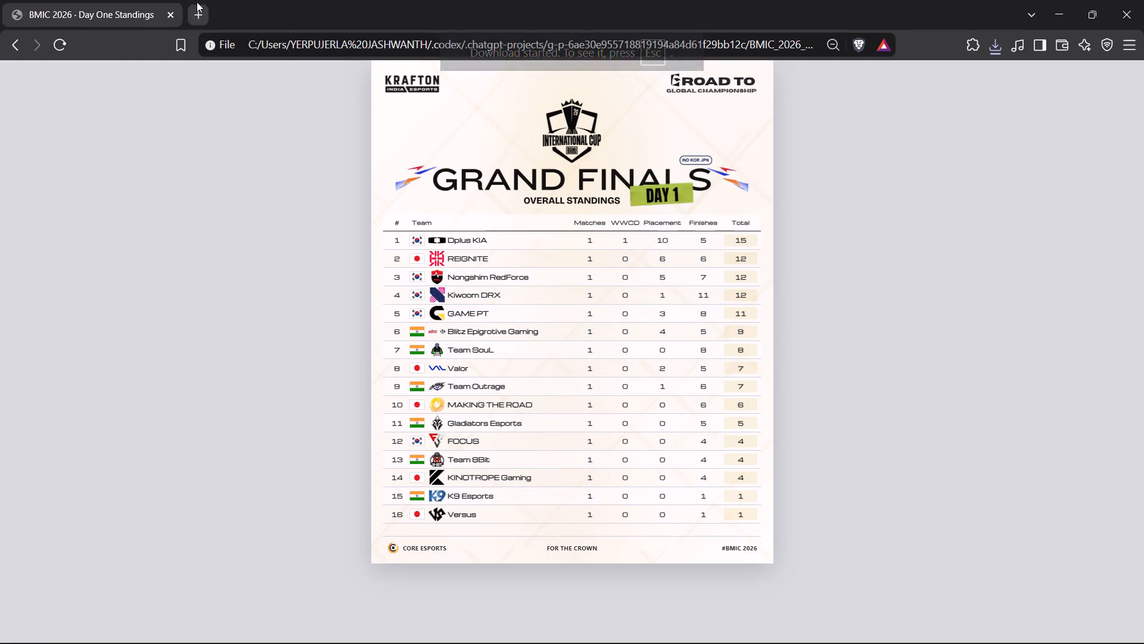
left_click(197, 2)
key("x")
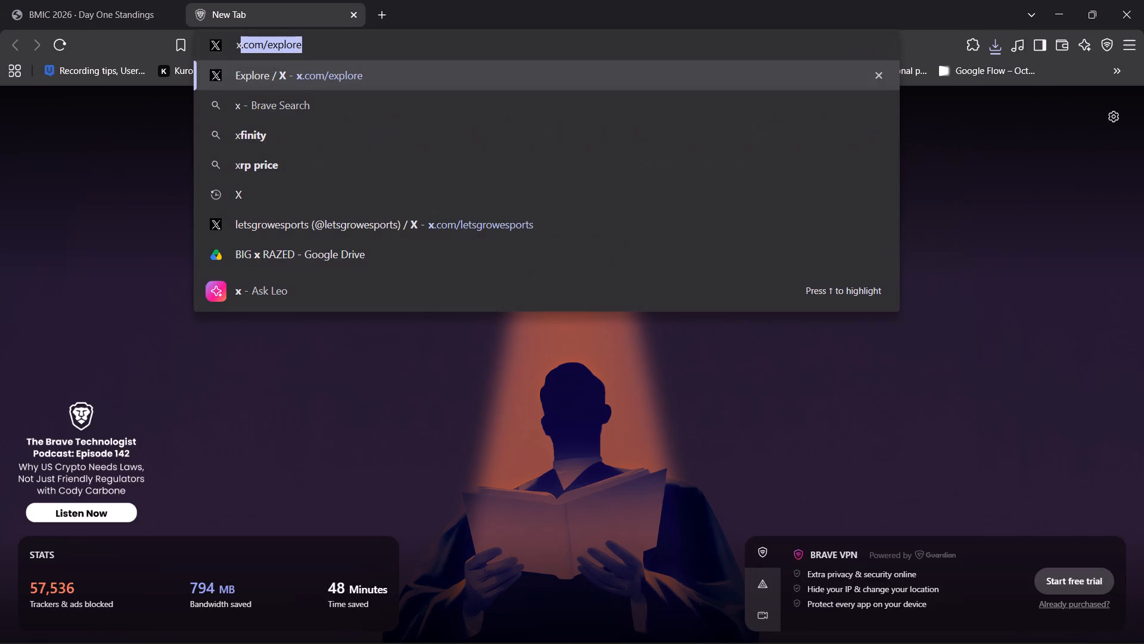
key("BackSpace")
key("BackSpace")
type("can")
key("Return")
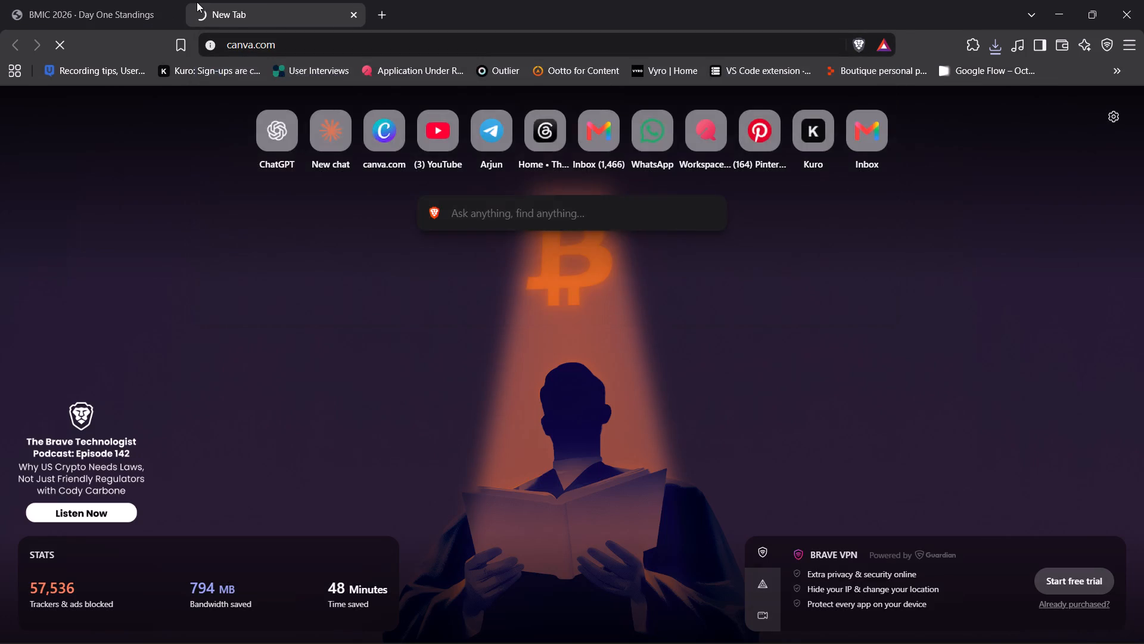
left_click(167, 13)
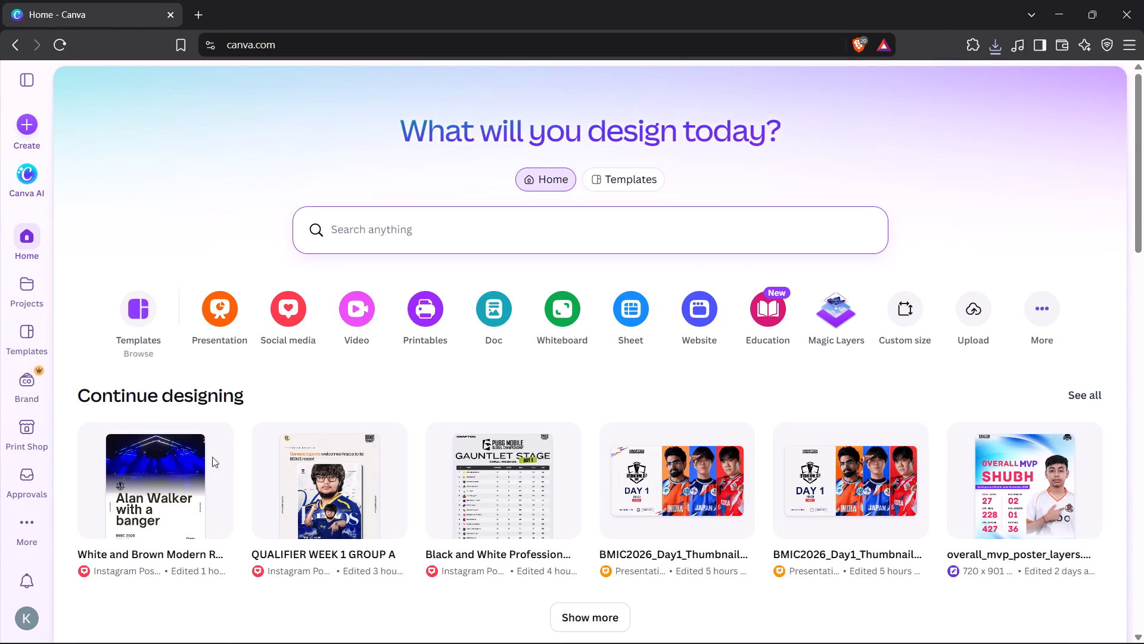
Open the recent Gauntlet Stage standings design and go to page 5 with the empty Grand Finals Day 1 layout.
left_click(477, 516)
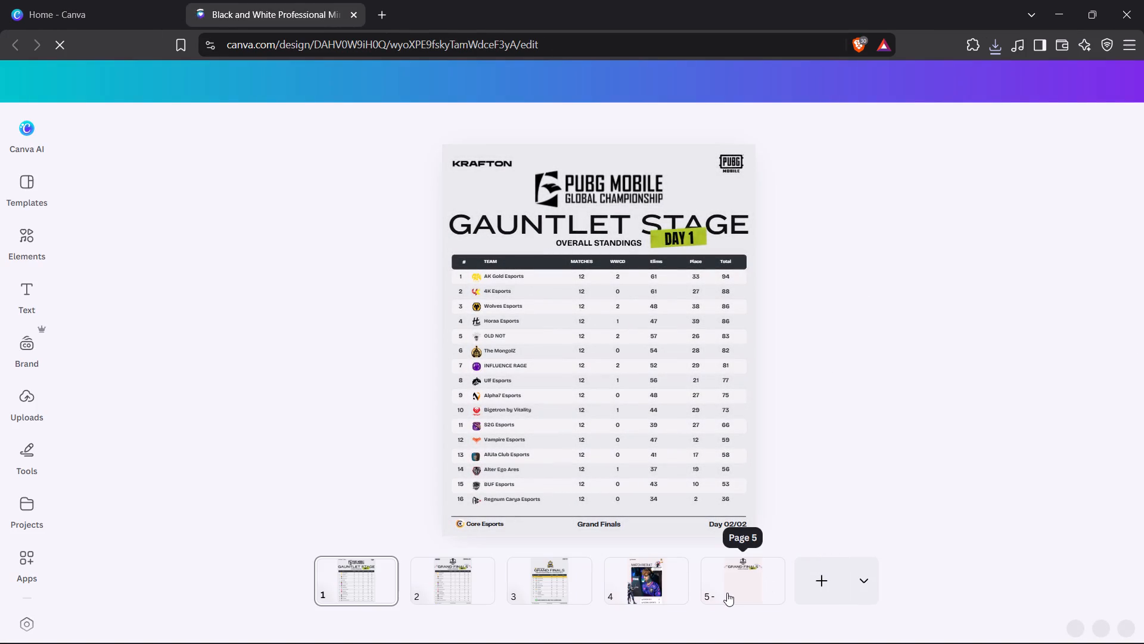
left_click(733, 589)
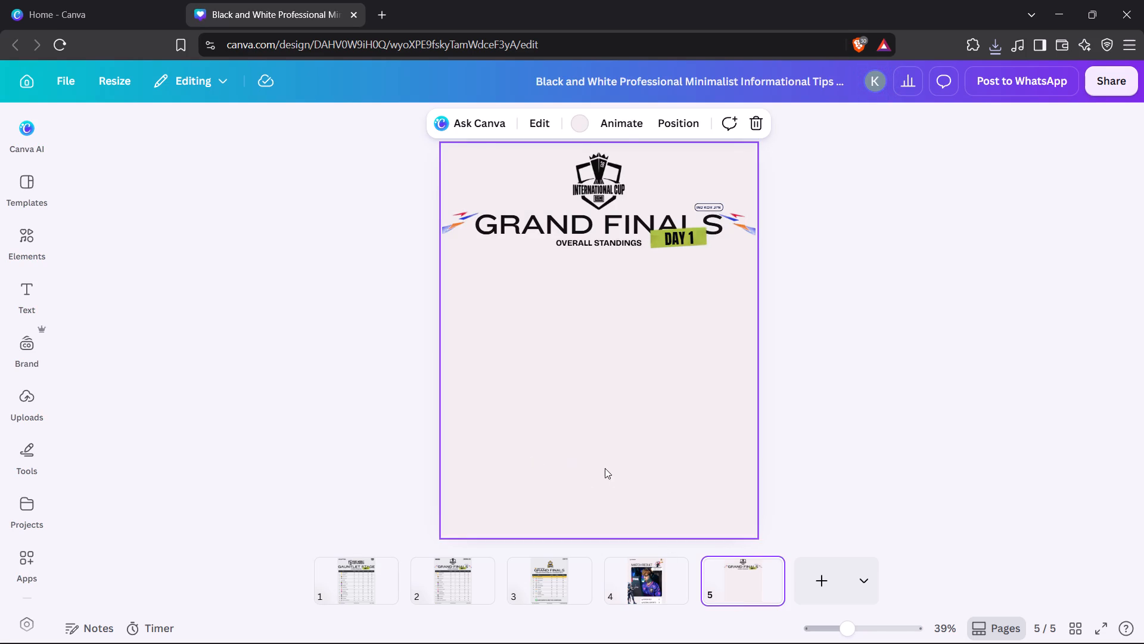
right_click(579, 472)
left_click(517, 462)
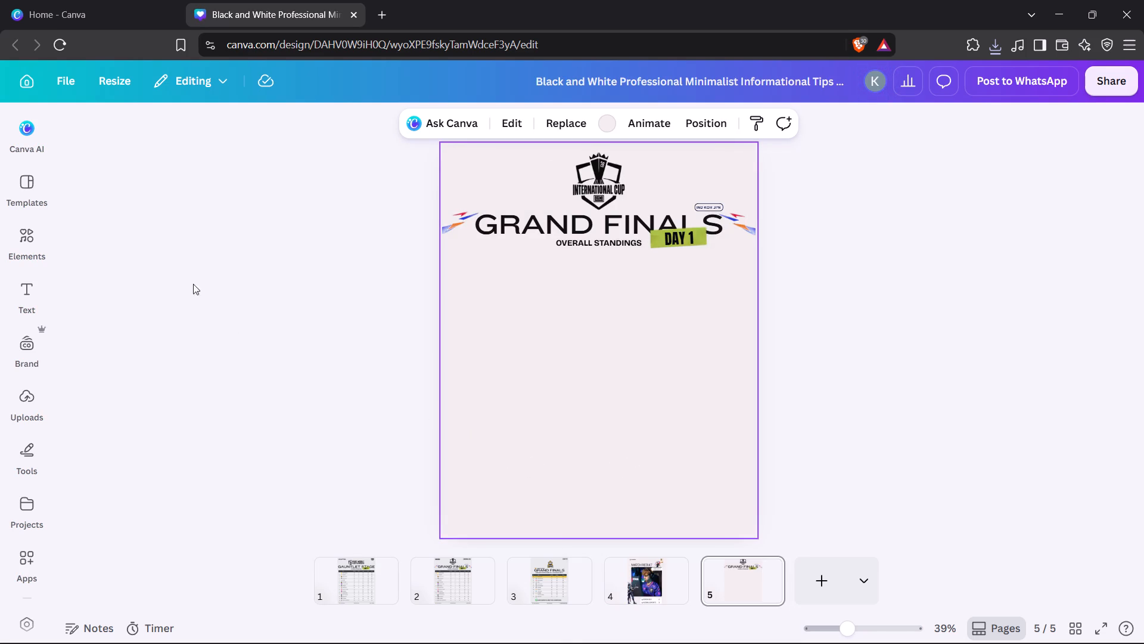
Upload the downloaded BMIC Grand Finals PPTX from the Downloads folder to the design's uploads.
left_click(20, 405)
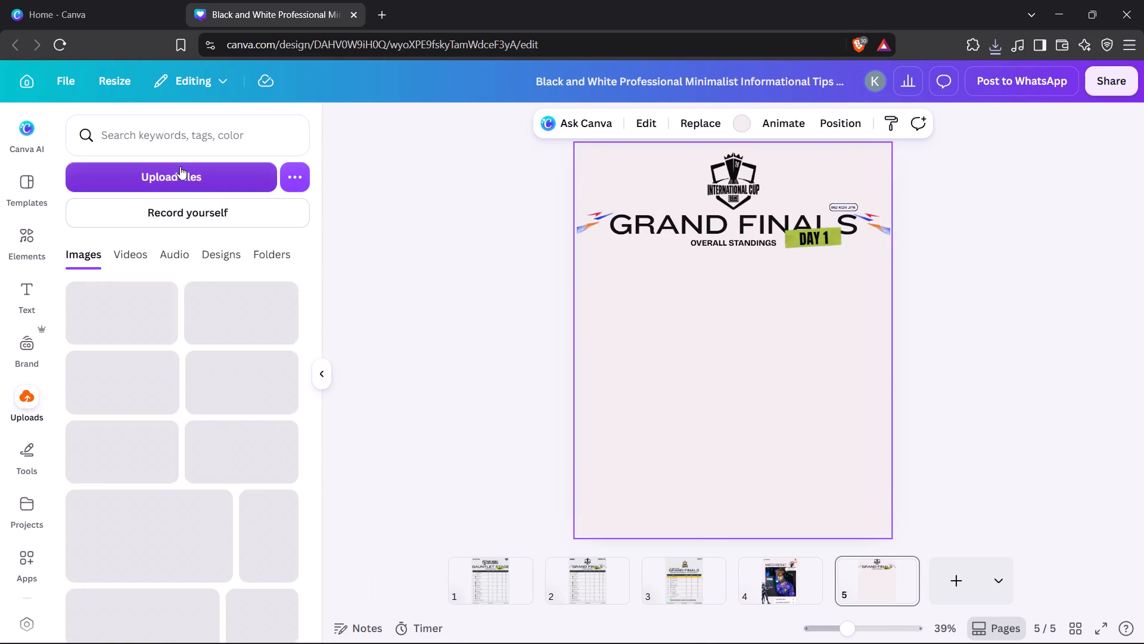
left_click(180, 166)
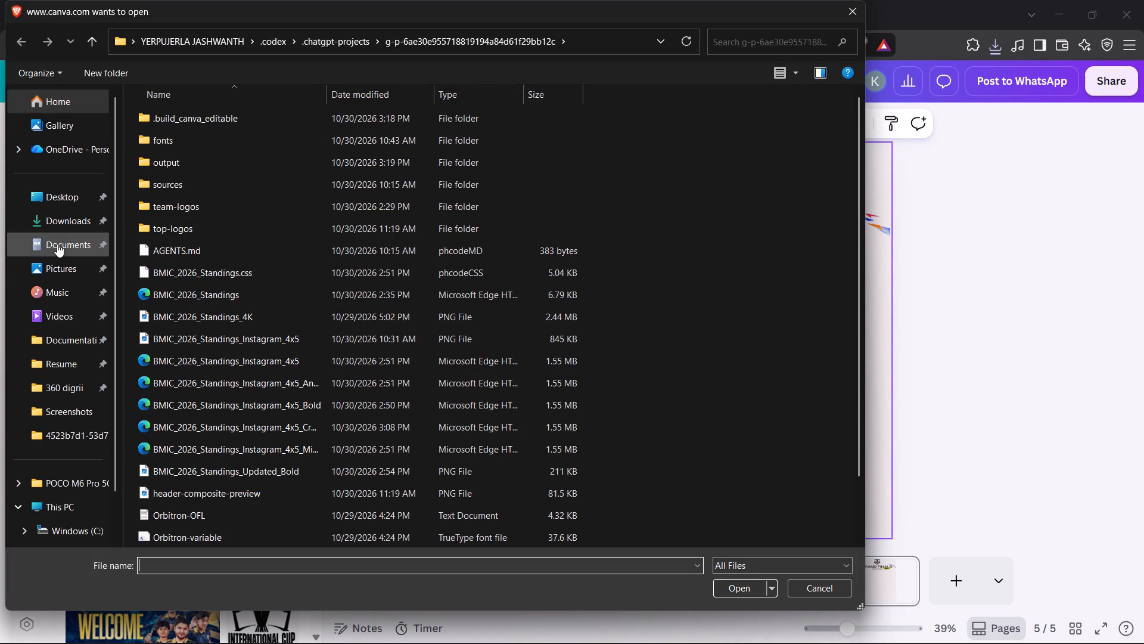
left_click(56, 225)
left_click(226, 124)
key("Return")
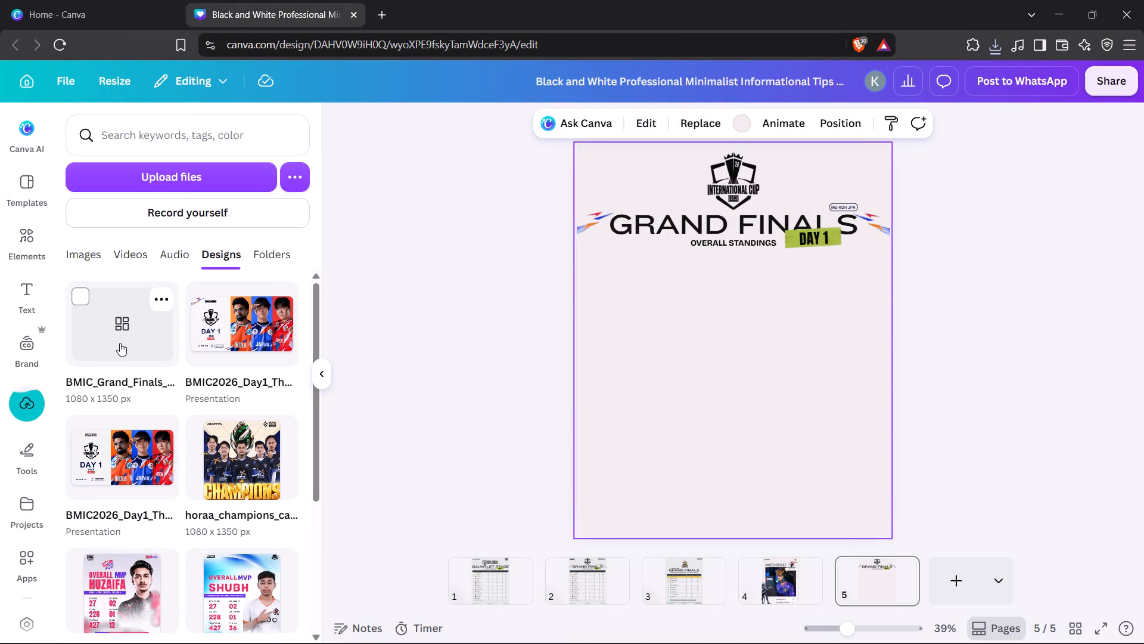
Apply the uploaded BMIC_Grand_Finals design to page 5, replacing the current page.
left_click(120, 342)
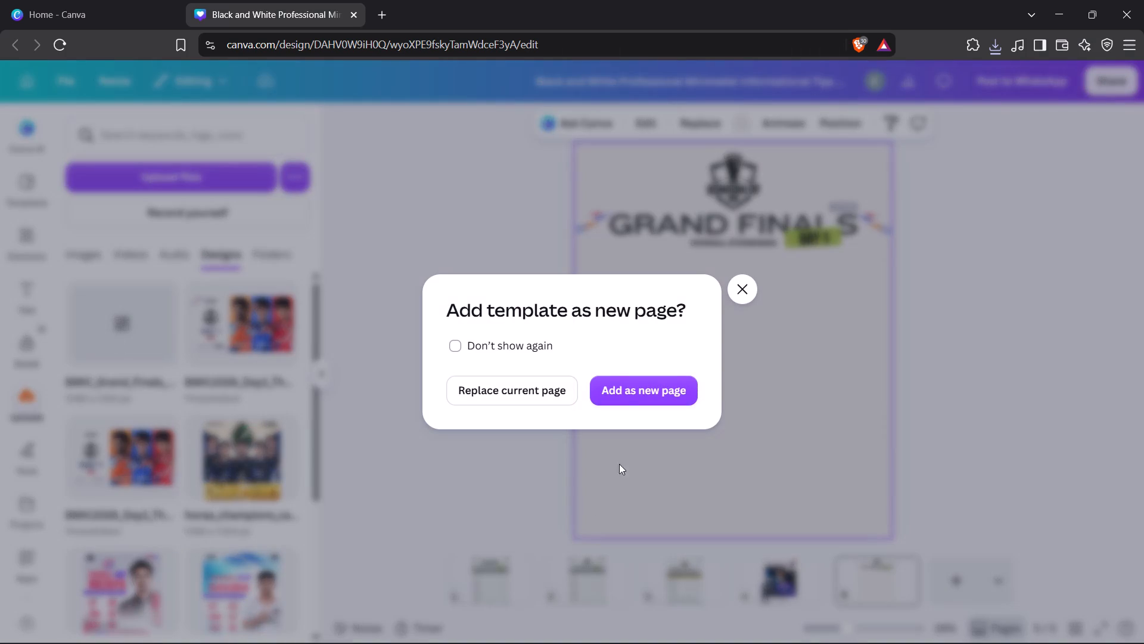
left_click(509, 392)
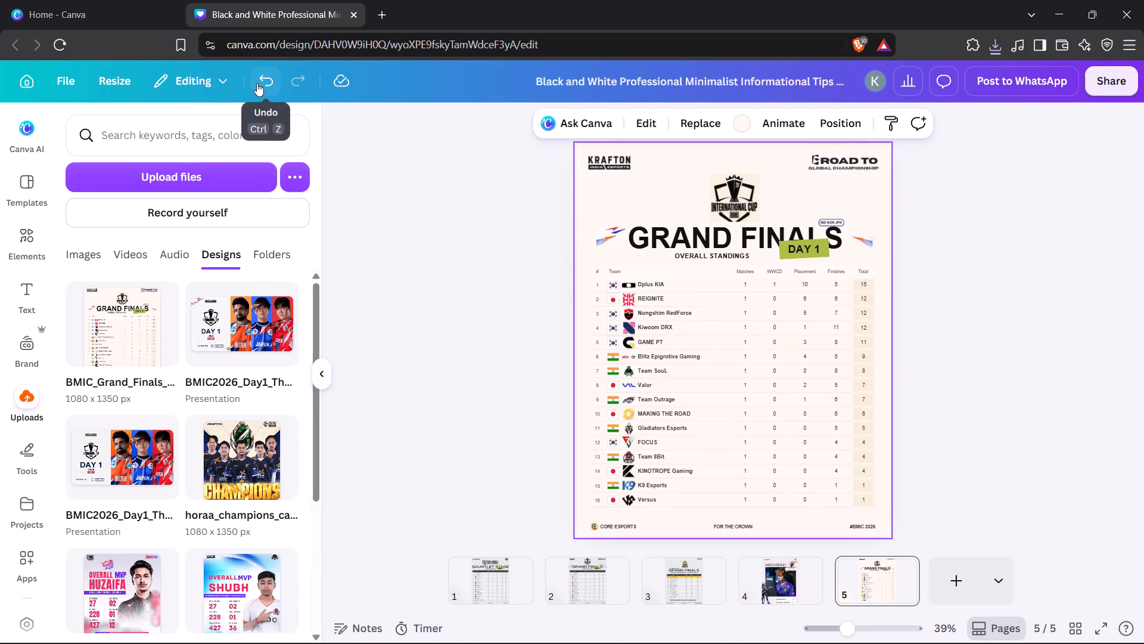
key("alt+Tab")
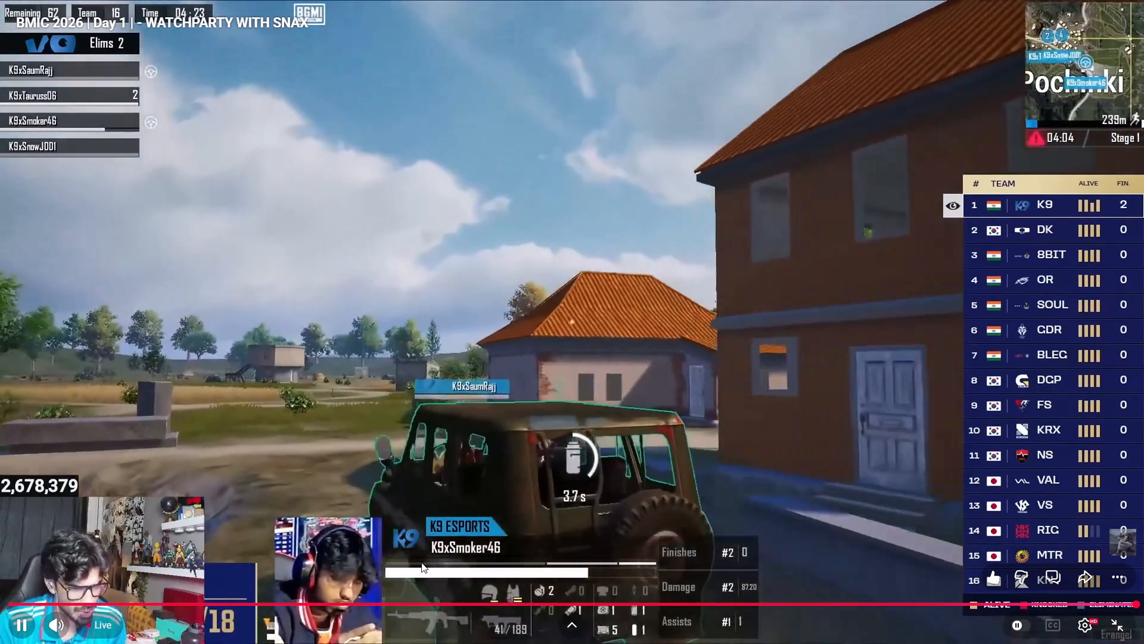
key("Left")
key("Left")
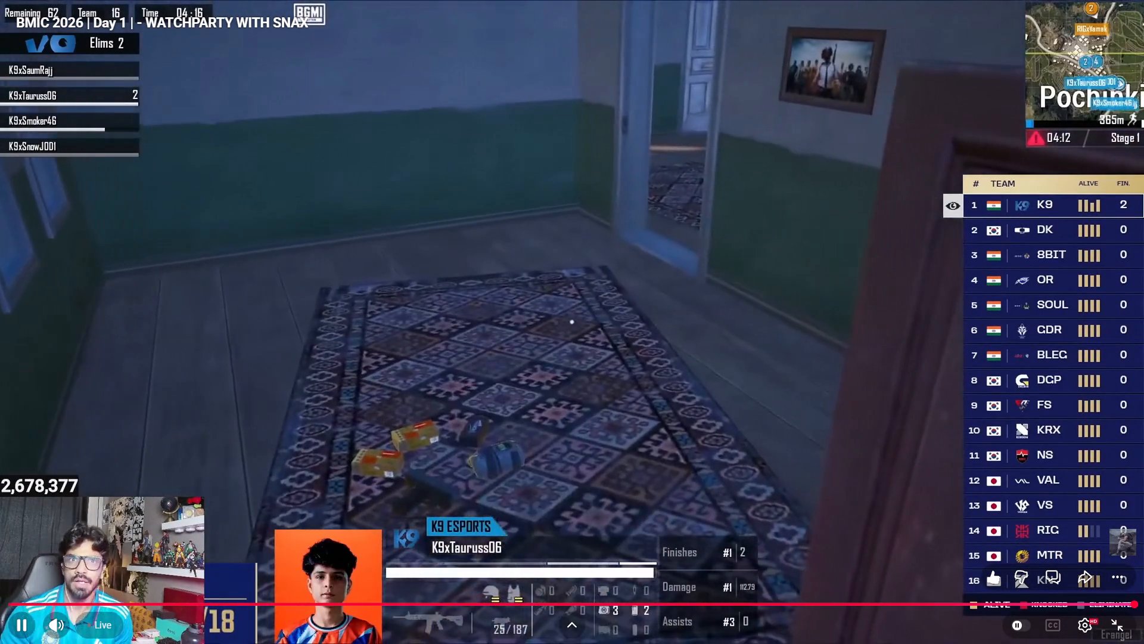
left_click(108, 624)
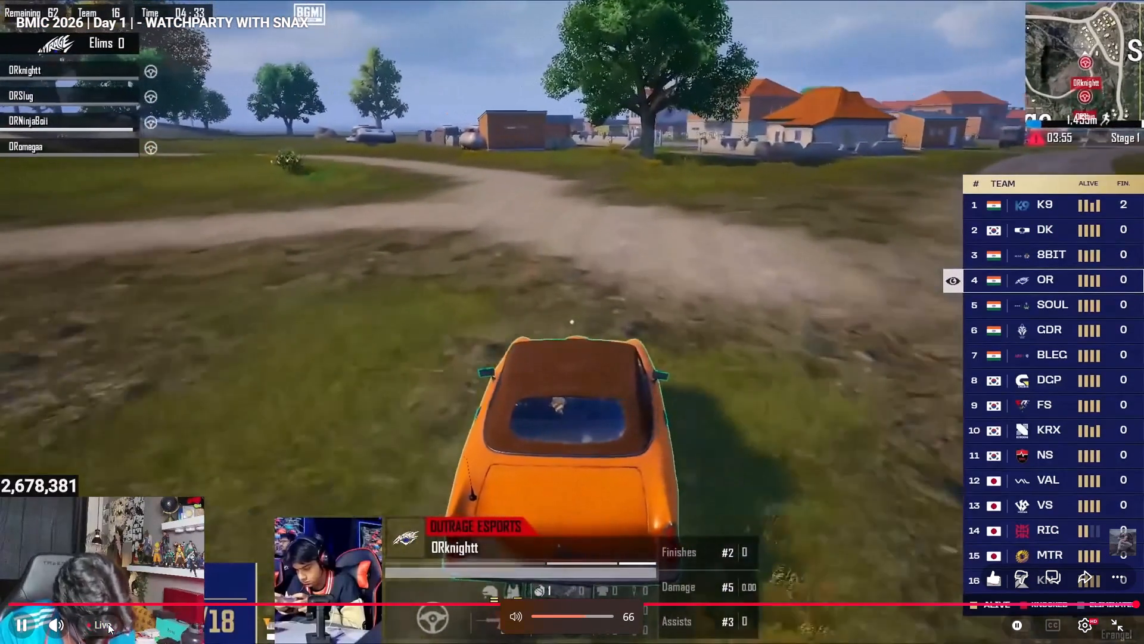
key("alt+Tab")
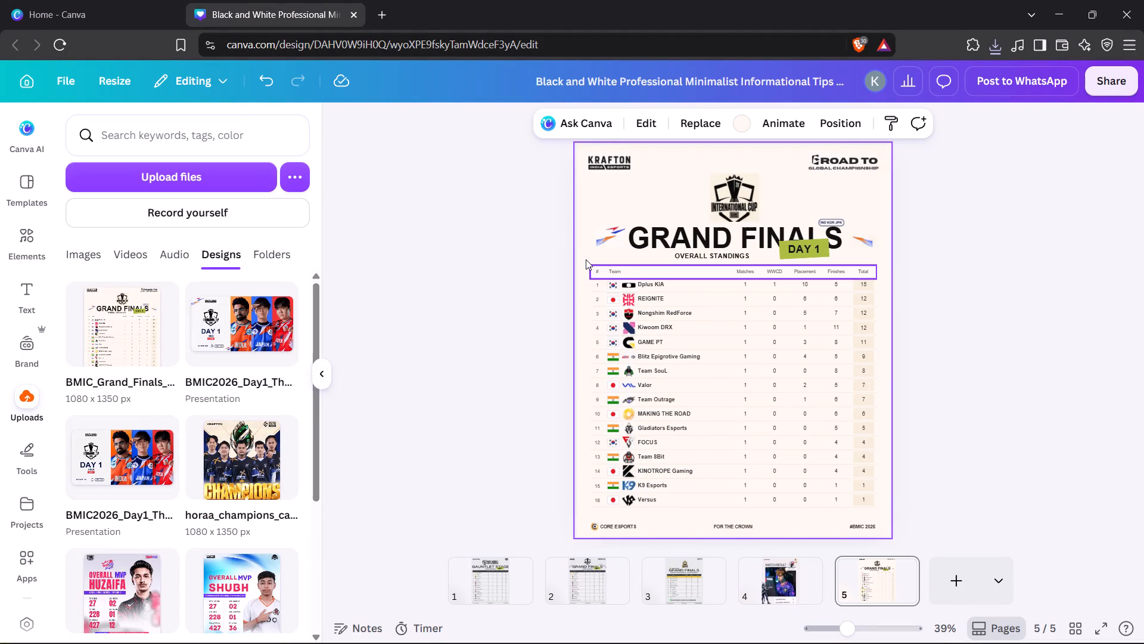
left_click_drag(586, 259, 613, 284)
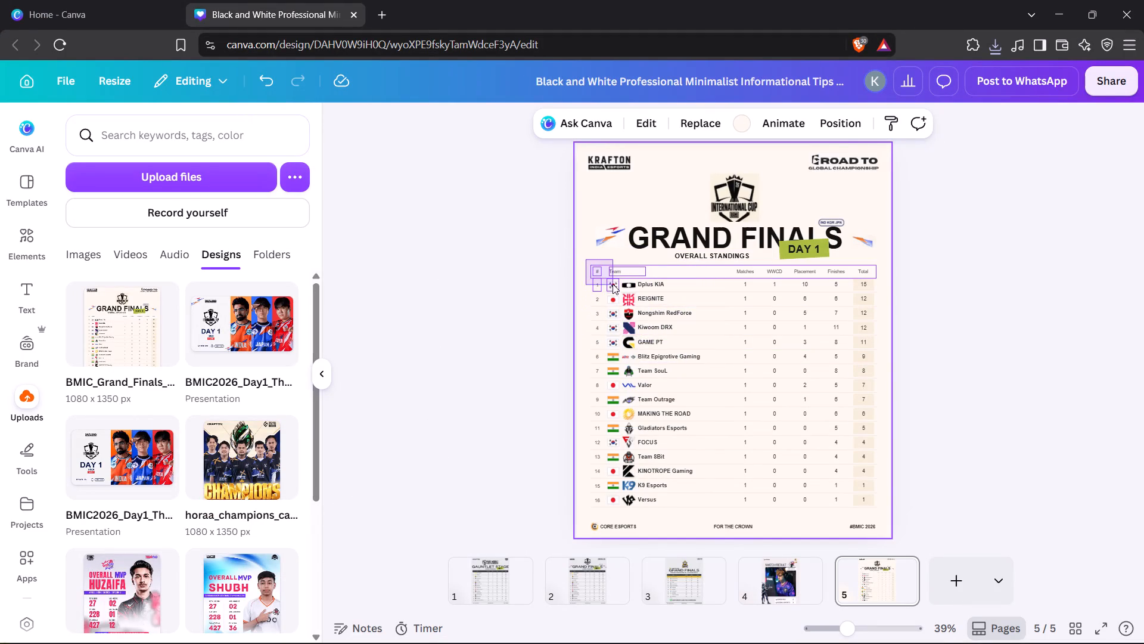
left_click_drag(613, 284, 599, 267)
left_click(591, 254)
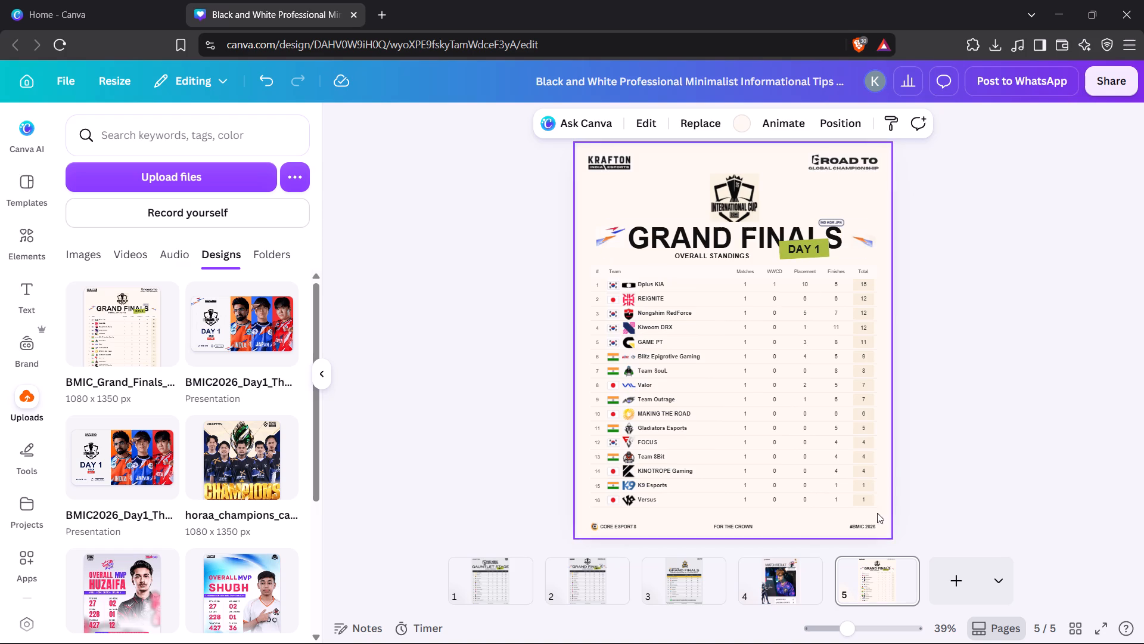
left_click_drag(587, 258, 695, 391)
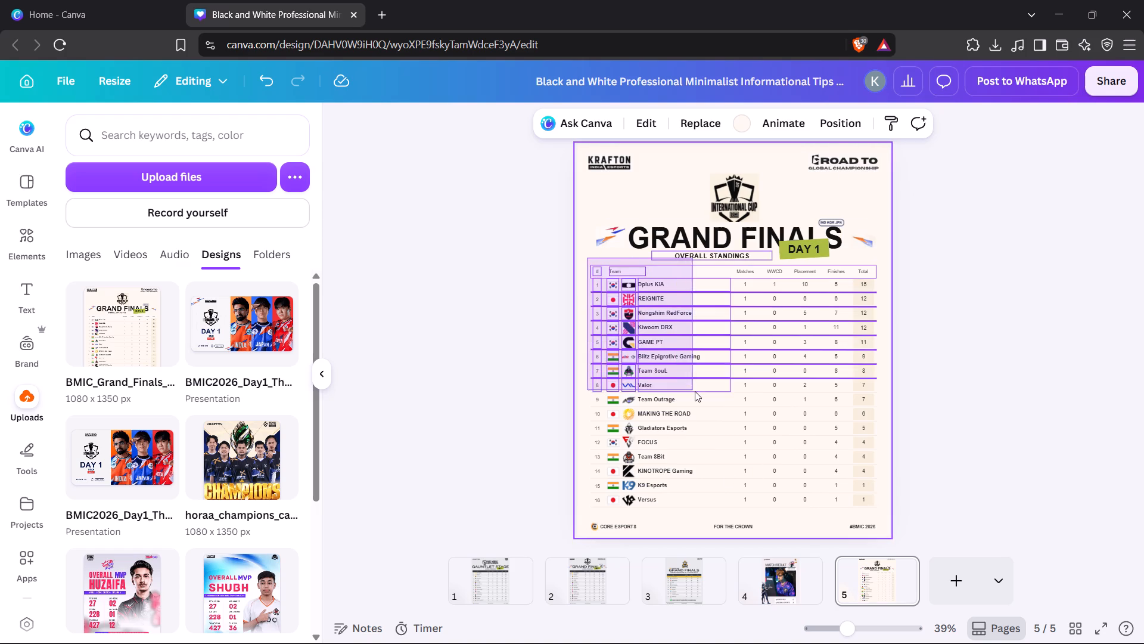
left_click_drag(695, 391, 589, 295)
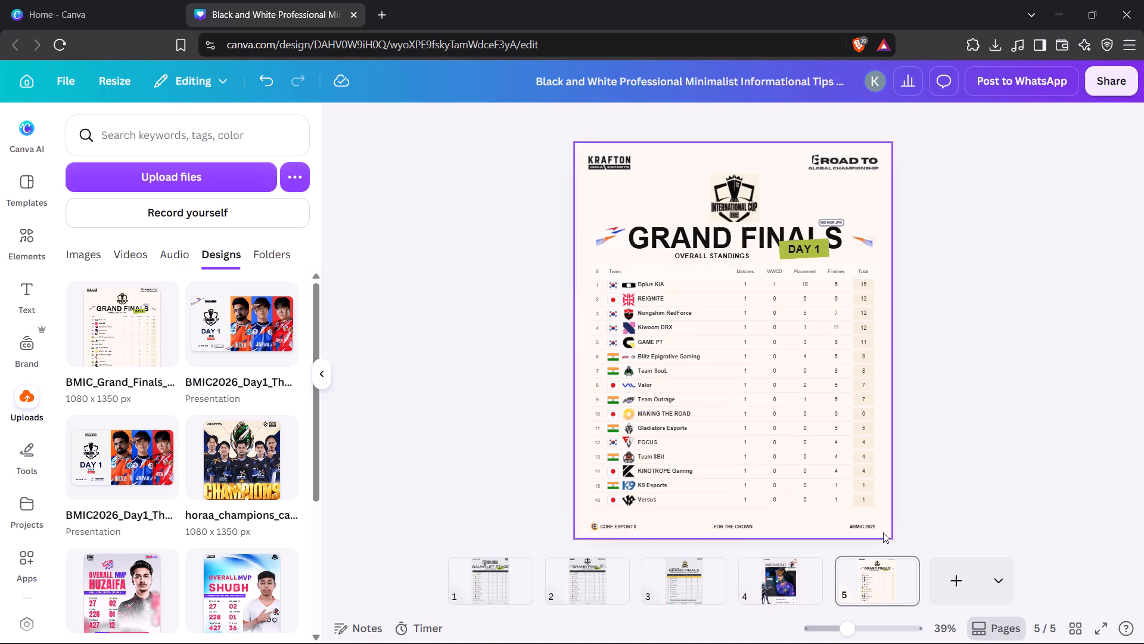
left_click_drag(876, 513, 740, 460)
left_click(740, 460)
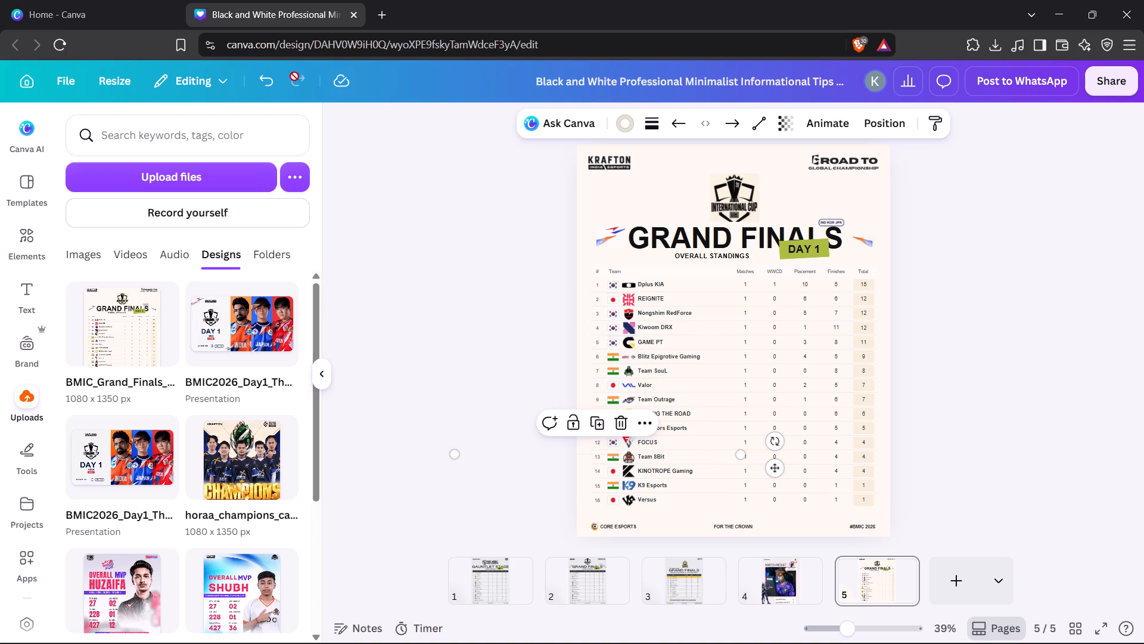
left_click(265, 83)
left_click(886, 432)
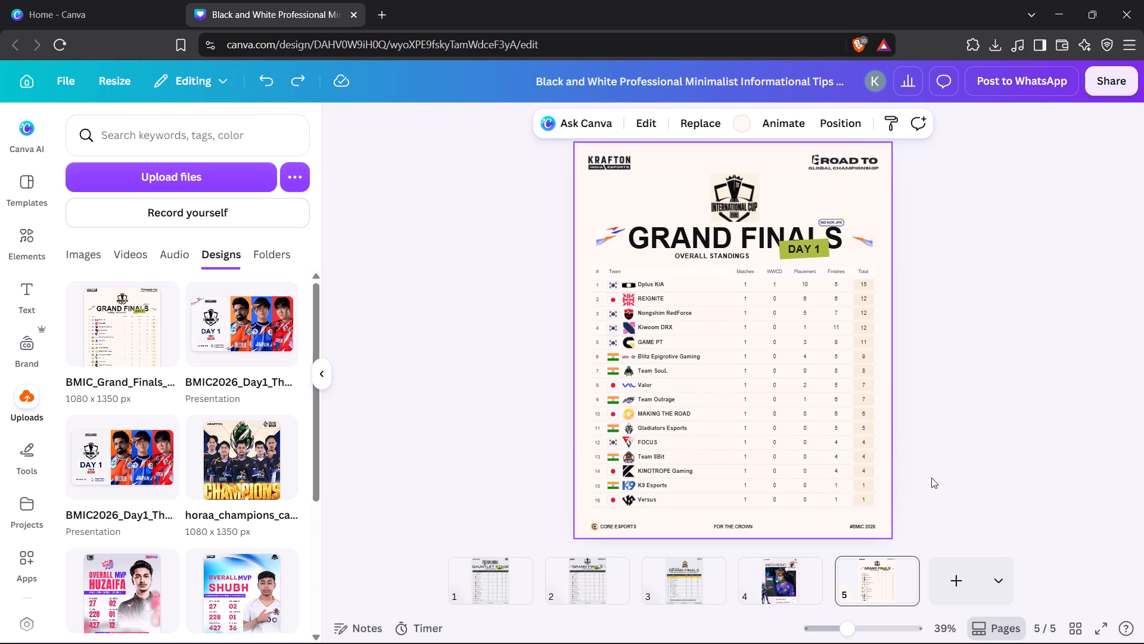
Select the whole standings table, from the column header row to the Versus row, and copy it.
left_click_drag(884, 519, 840, 499)
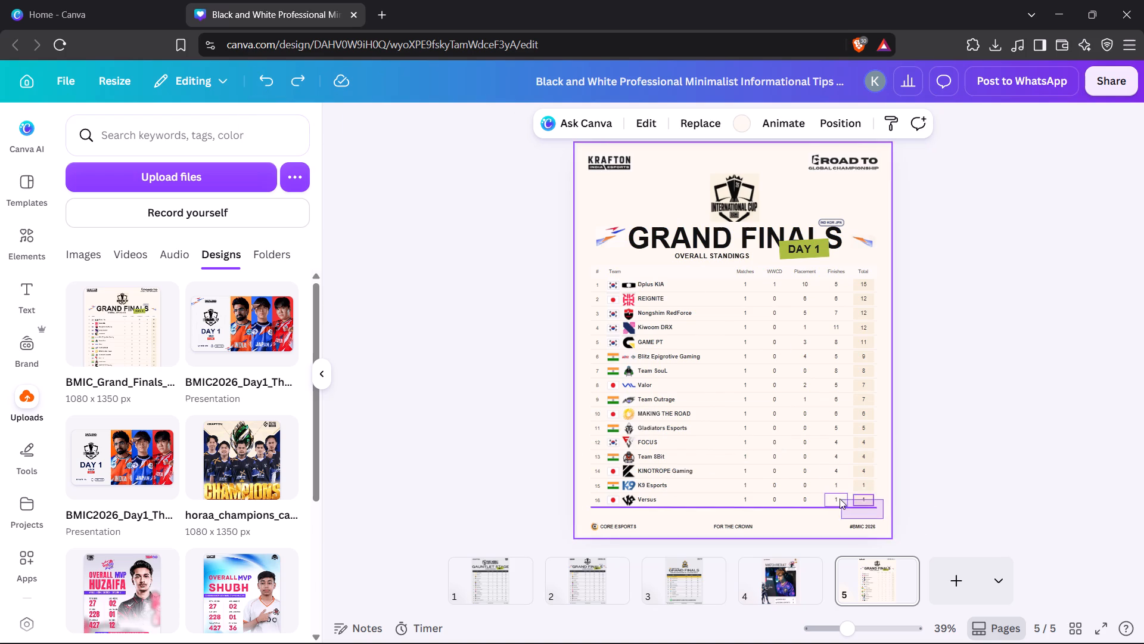
left_click_drag(840, 499, 591, 268)
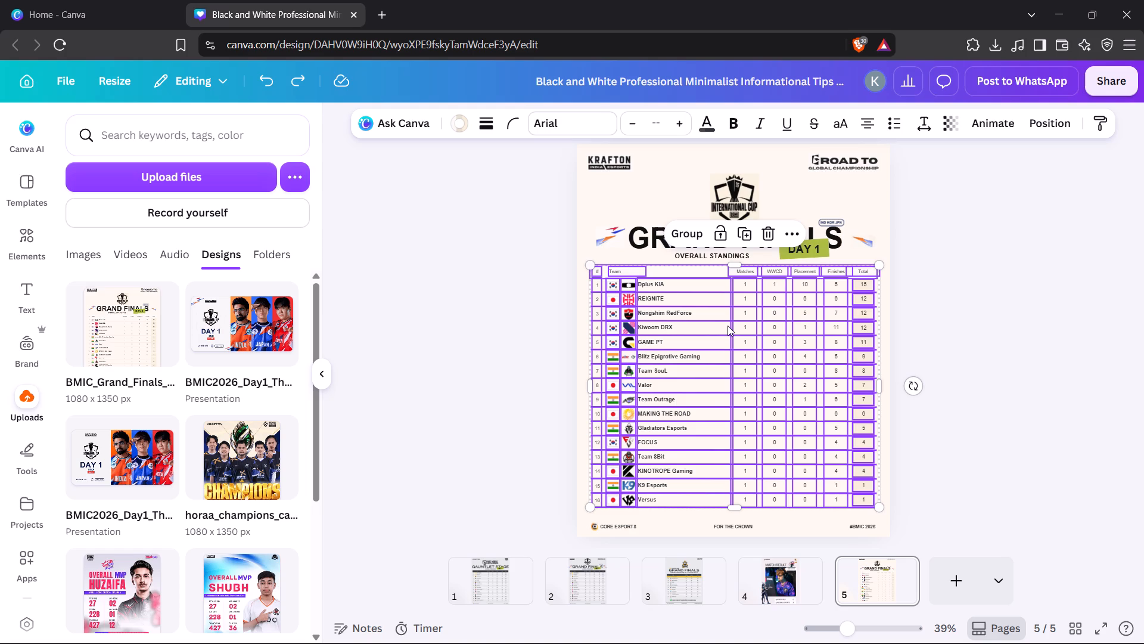
key("ctrl+c")
key("ctrl+c")
key("ctrl+c")
key("ctrl+c")
key("ctrl+c")
key("ctrl+c")
key("ctrl+c")
key("ctrl+c")
key("ctrl+c")
key("ctrl+c")
left_click(483, 219)
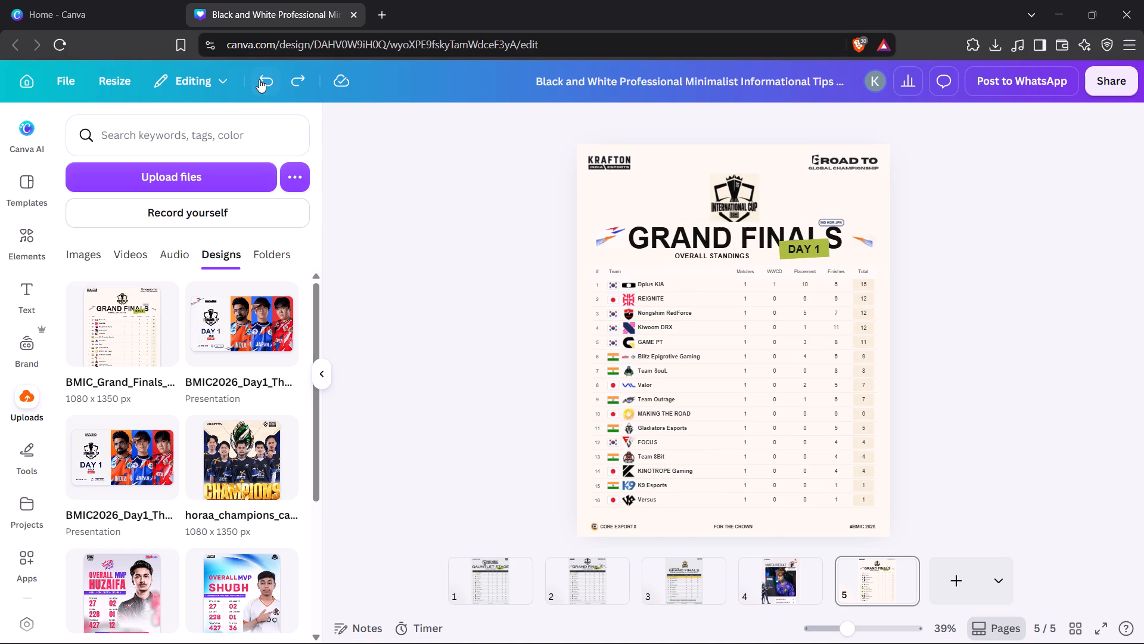
Undo the page replacement and paste the copied standings table onto the original Grand Finals page 5.
left_click(259, 79)
left_click(688, 410)
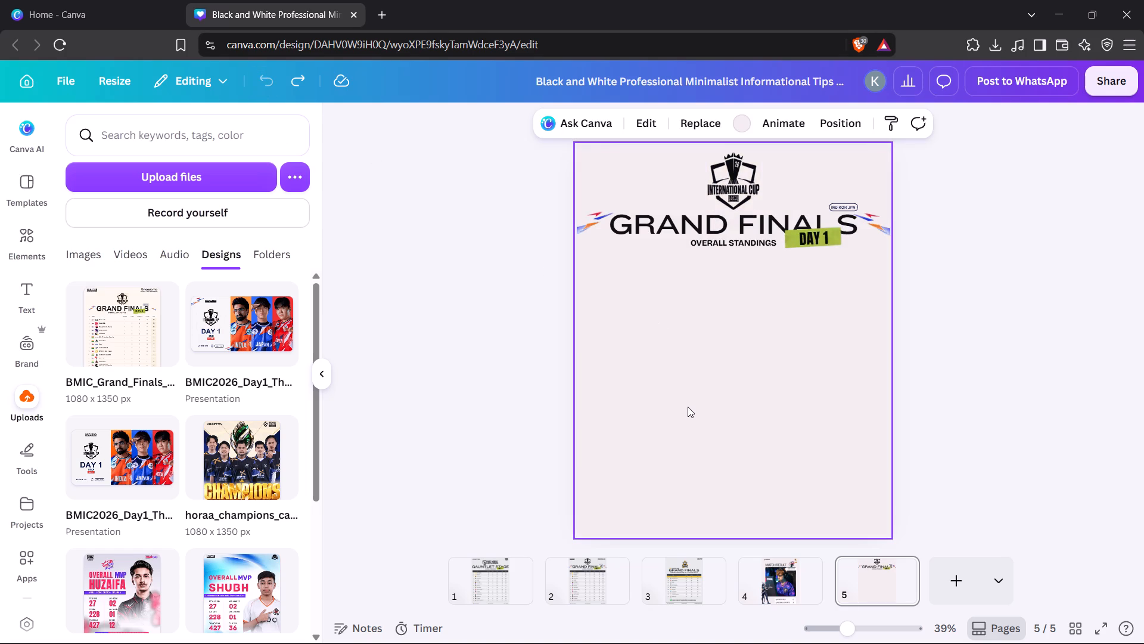
key("ctrl+v")
left_click(1050, 332)
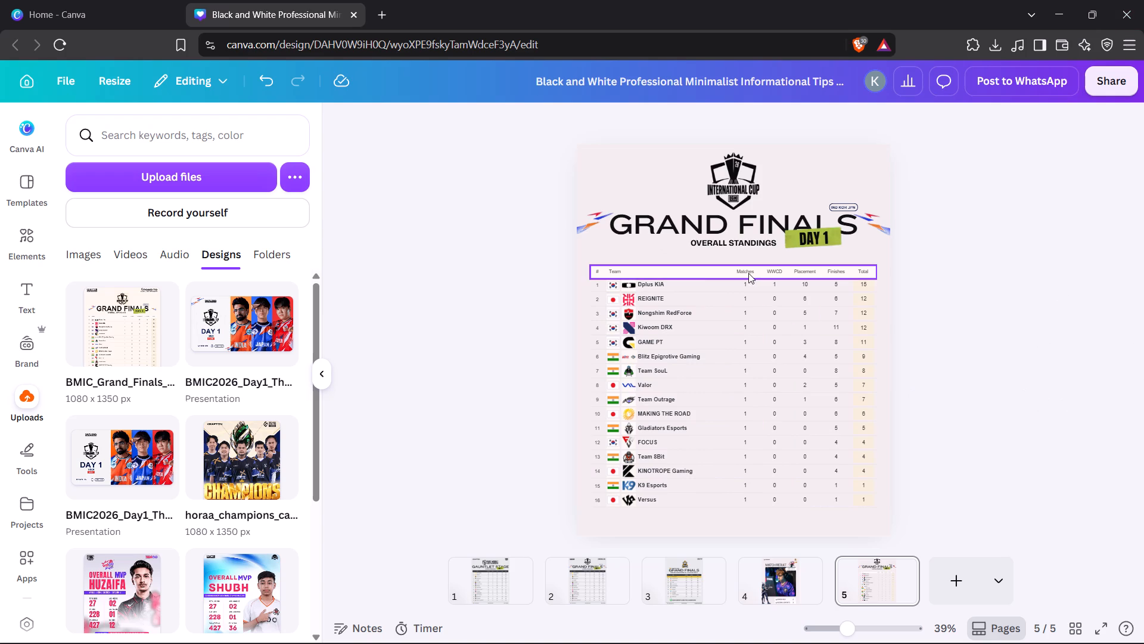
Change the fill of the table's column header row to the light grey from the design's colours.
left_click(684, 271)
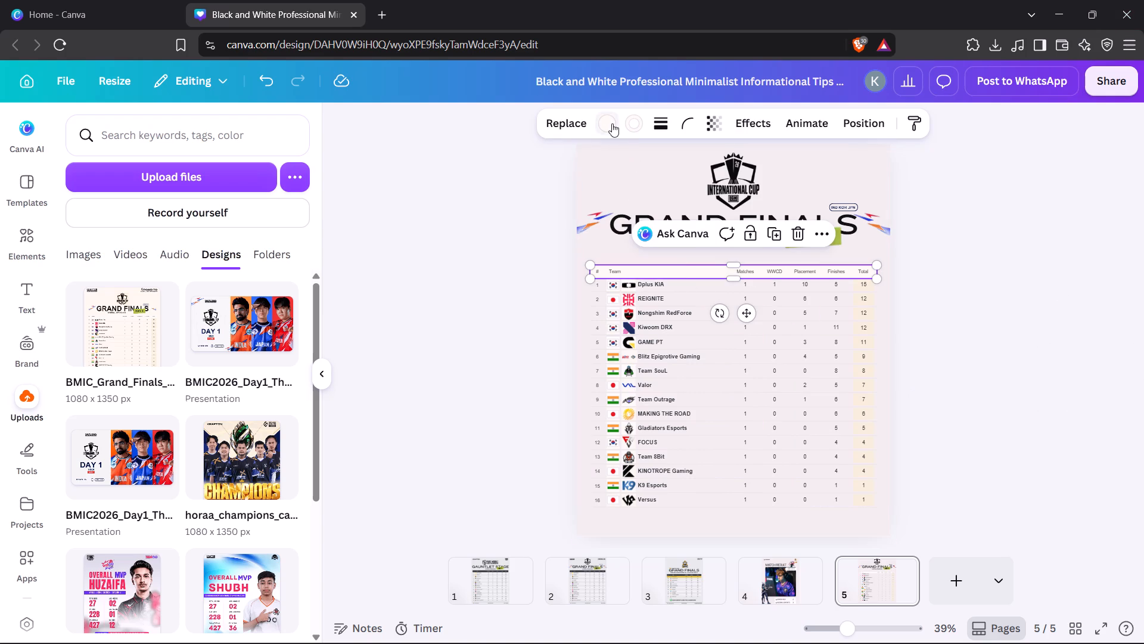
left_click(612, 124)
left_click(214, 304)
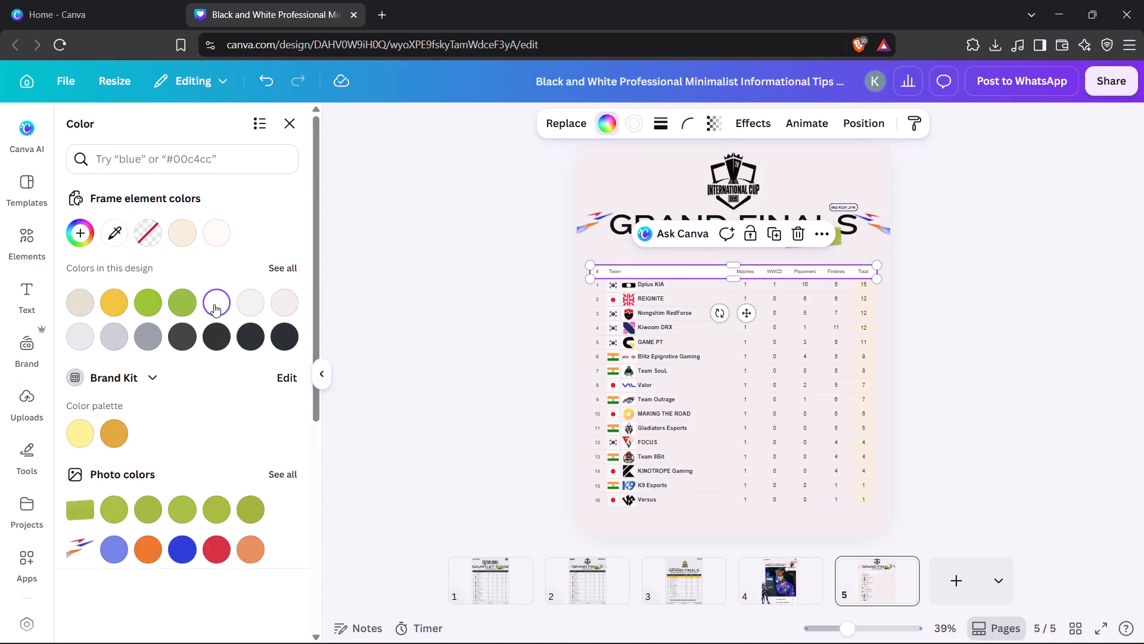
left_click(254, 299)
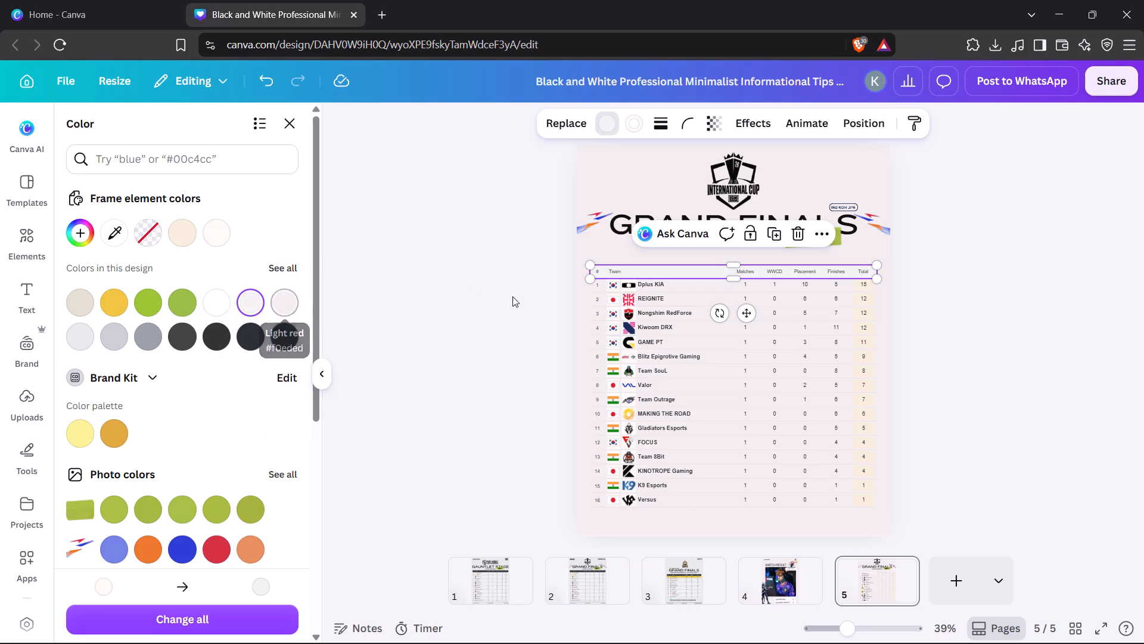
left_click(437, 314)
left_click(437, 314)
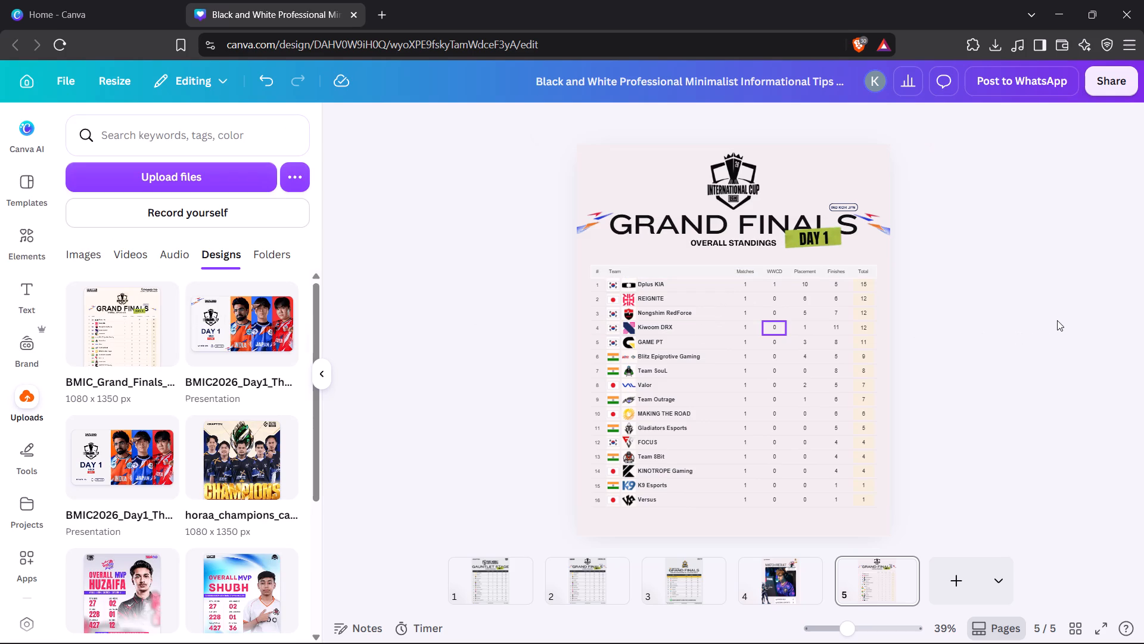
left_click(984, 327)
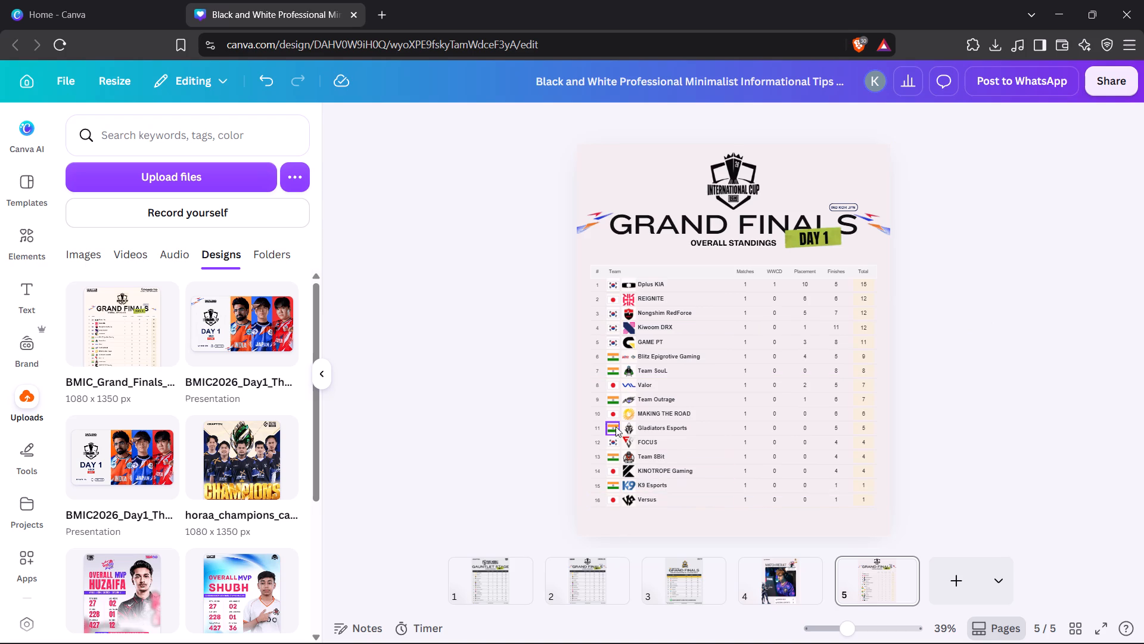
Apply BG Remover to the flag image in the Dplus KIA row.
left_click(613, 290)
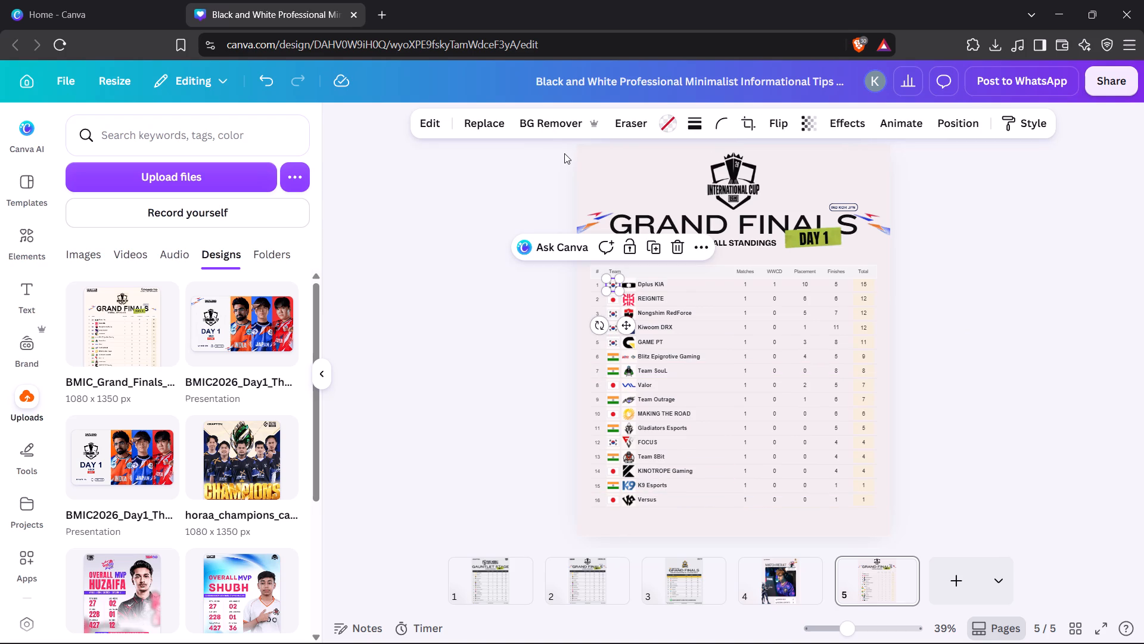
left_click(550, 121)
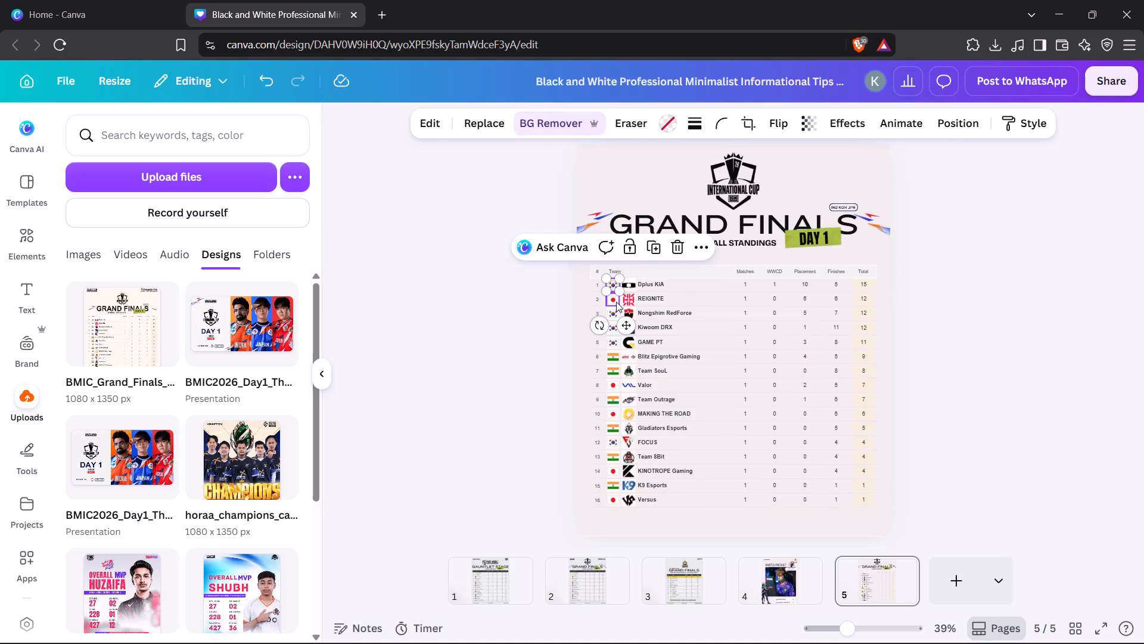
left_click(616, 302)
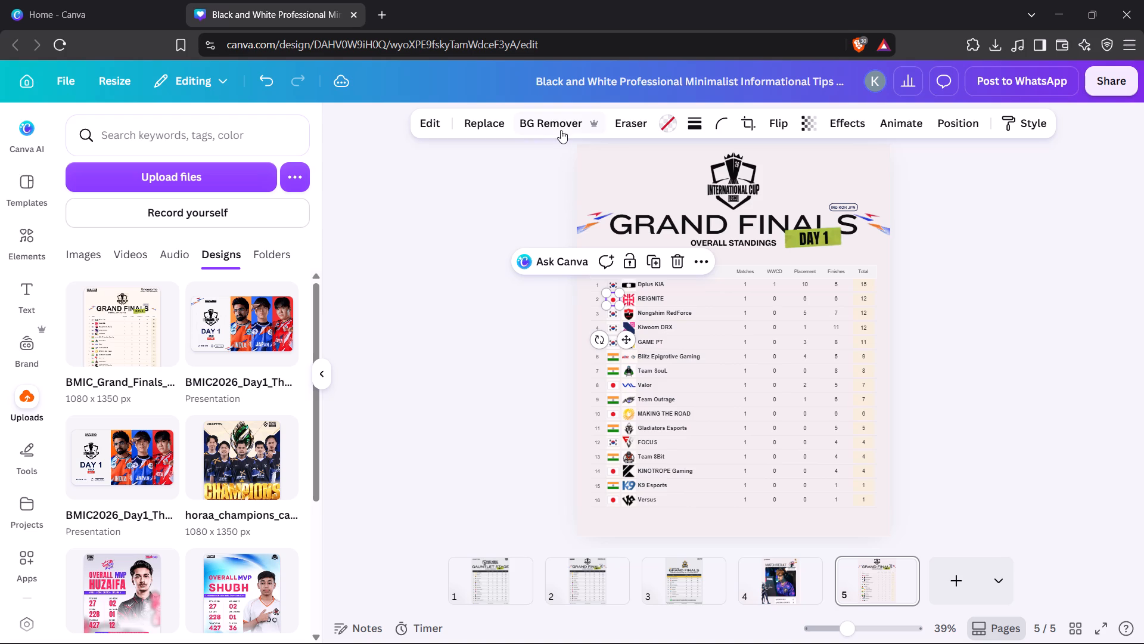
left_click(534, 338)
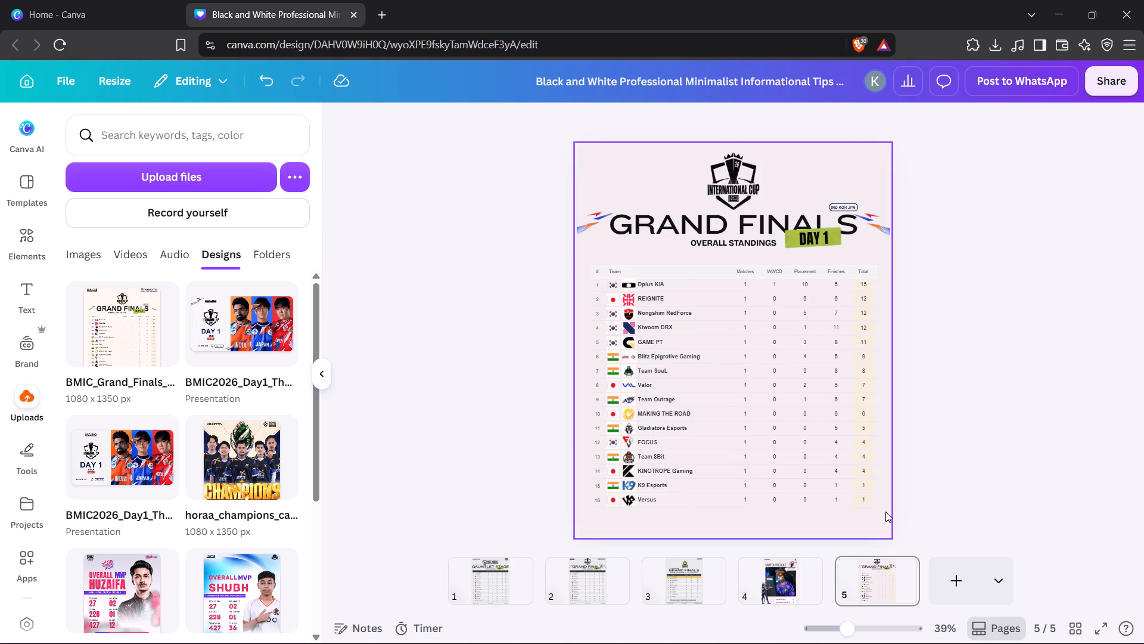
Select every element of the standings table, from the column header row to the Versus row, and group them.
left_click_drag(885, 512, 589, 268)
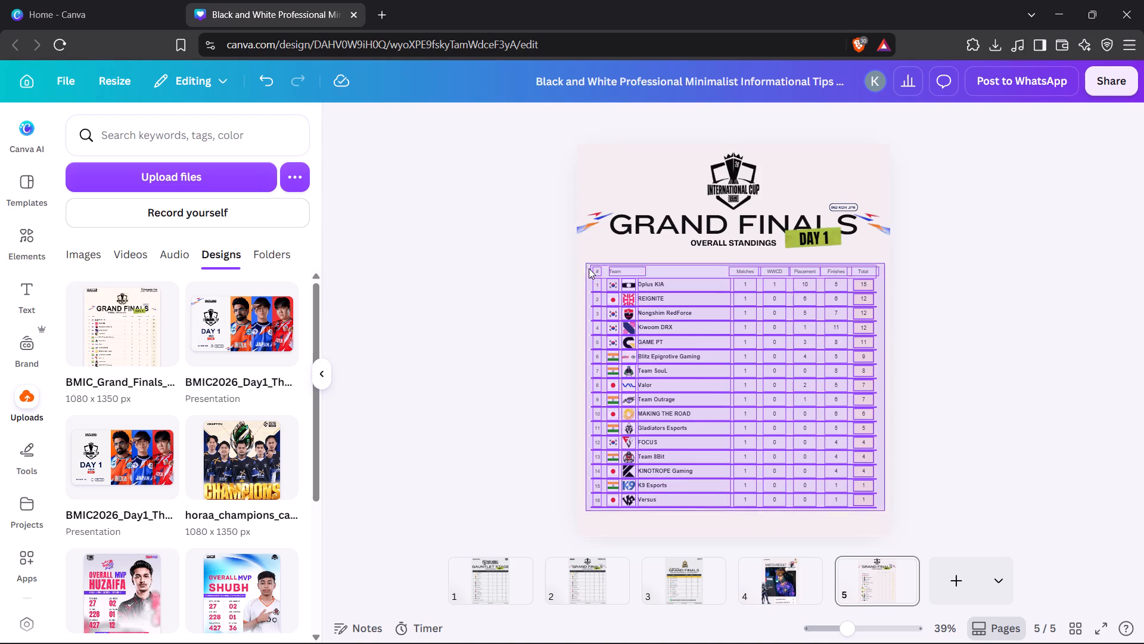
left_click_drag(589, 268, 589, 268)
left_click(690, 233)
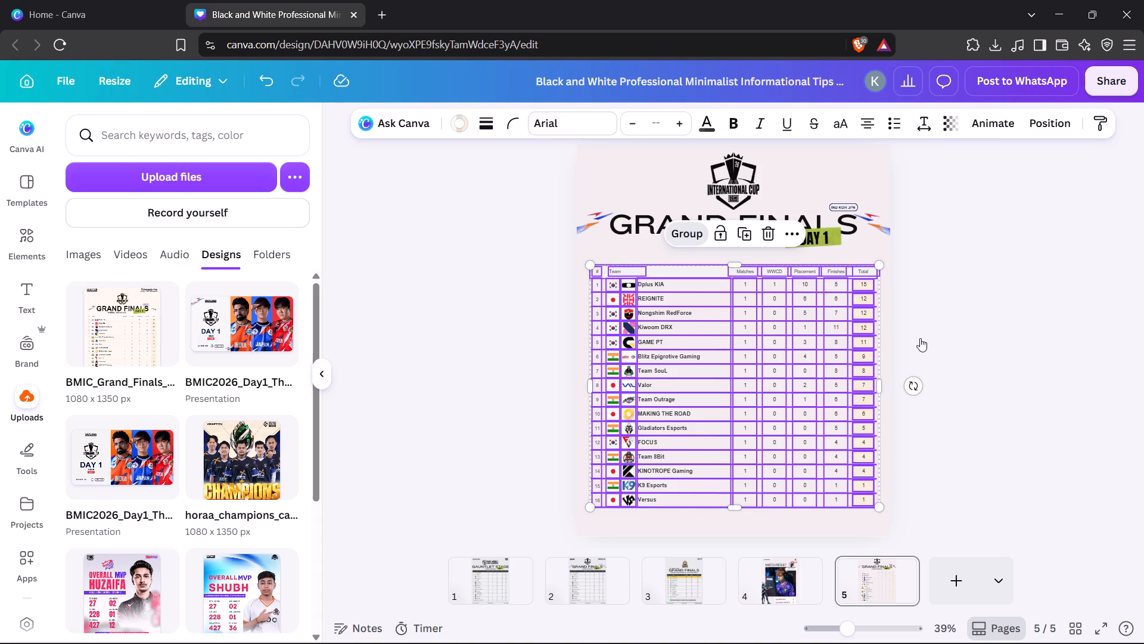
left_click(933, 336)
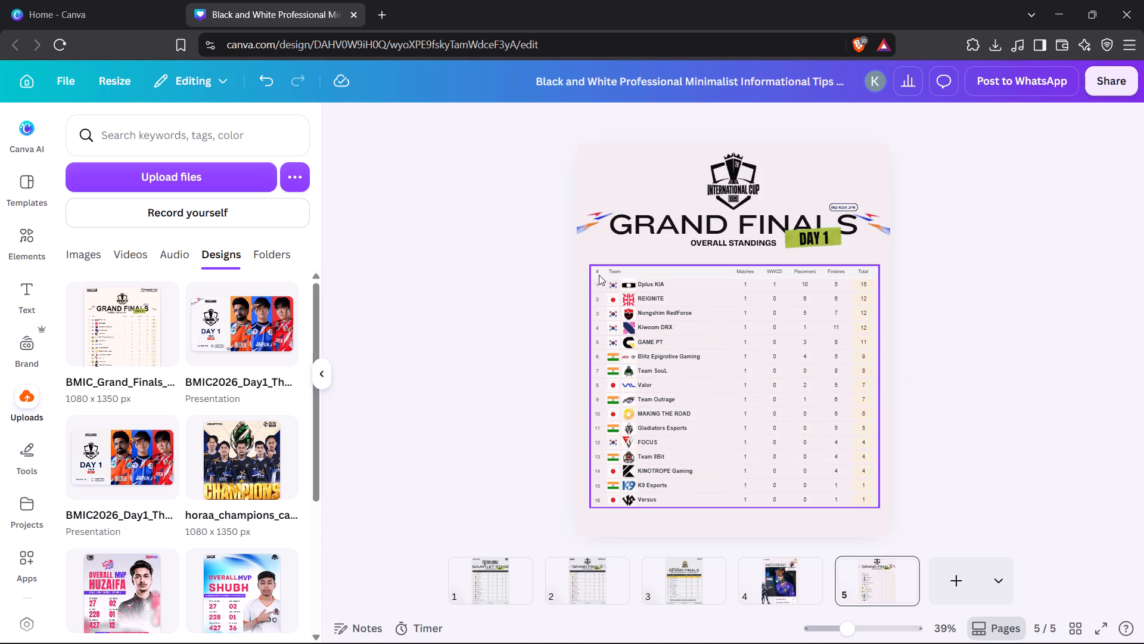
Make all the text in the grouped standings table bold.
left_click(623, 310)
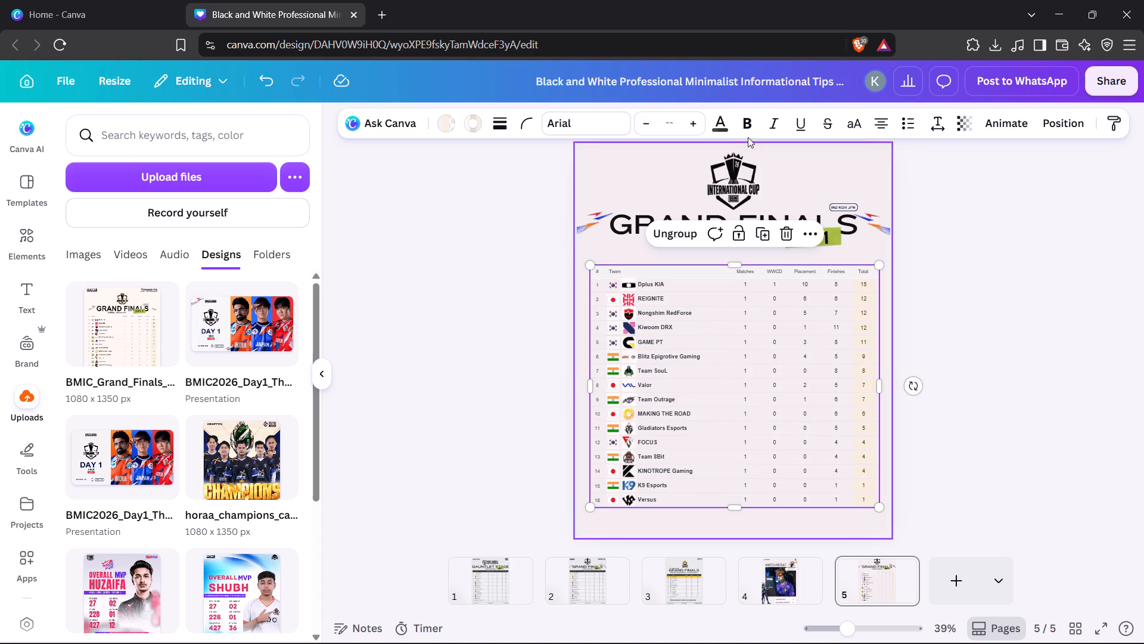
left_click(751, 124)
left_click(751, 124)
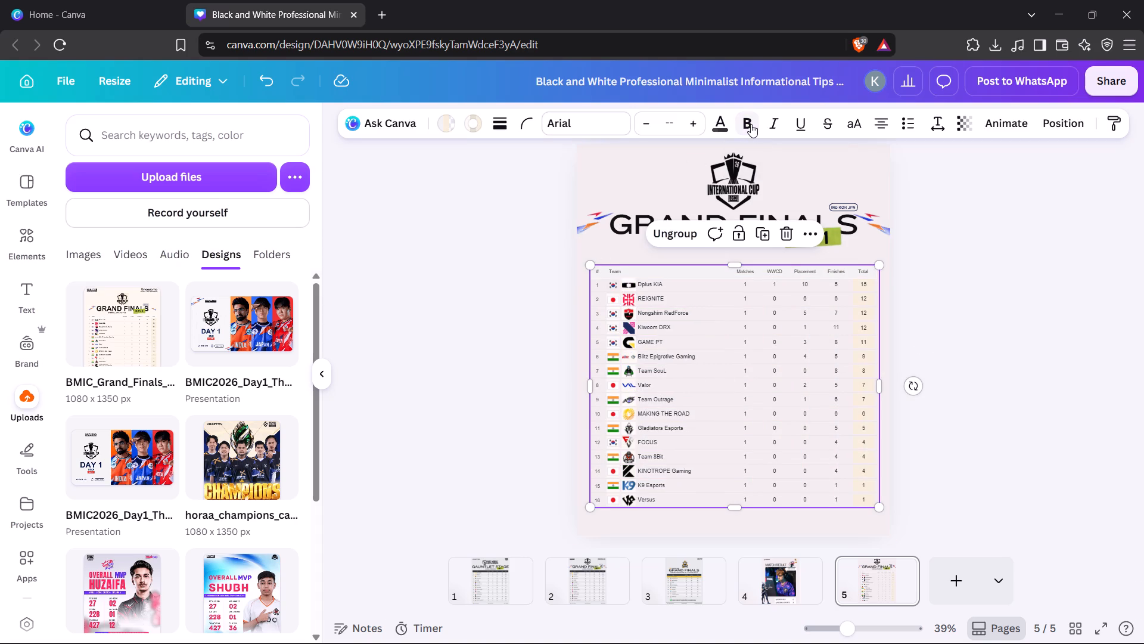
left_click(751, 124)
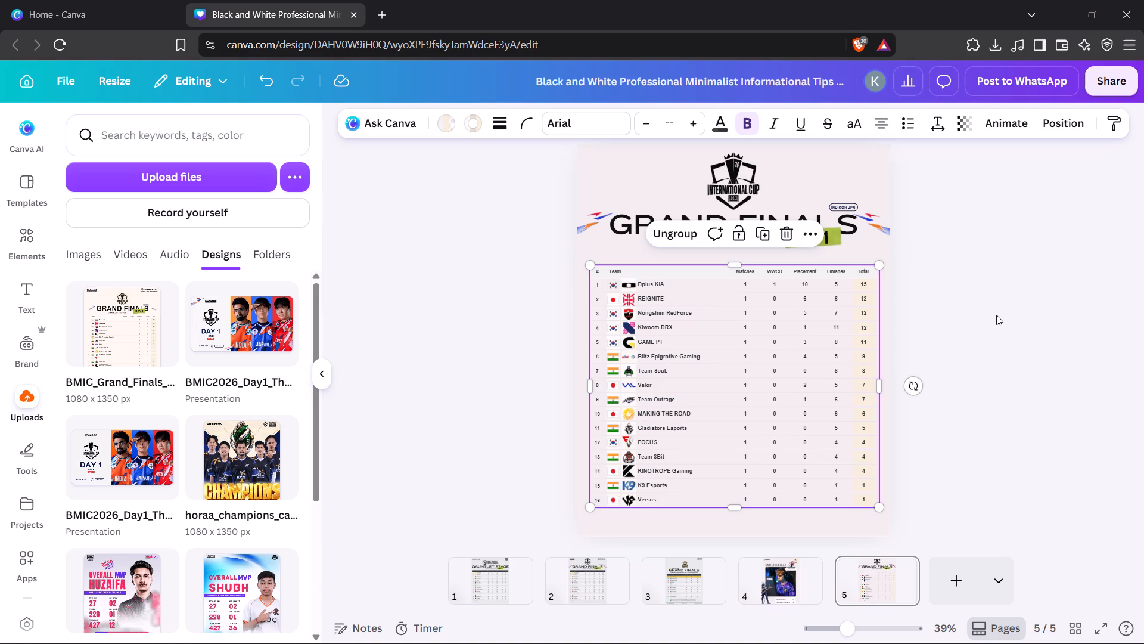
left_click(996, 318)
Try ADA Hybrid, Knockout Sumo and Roboto on the grouped standings table, and set its font to Garet.
left_click(715, 358)
left_click(563, 122)
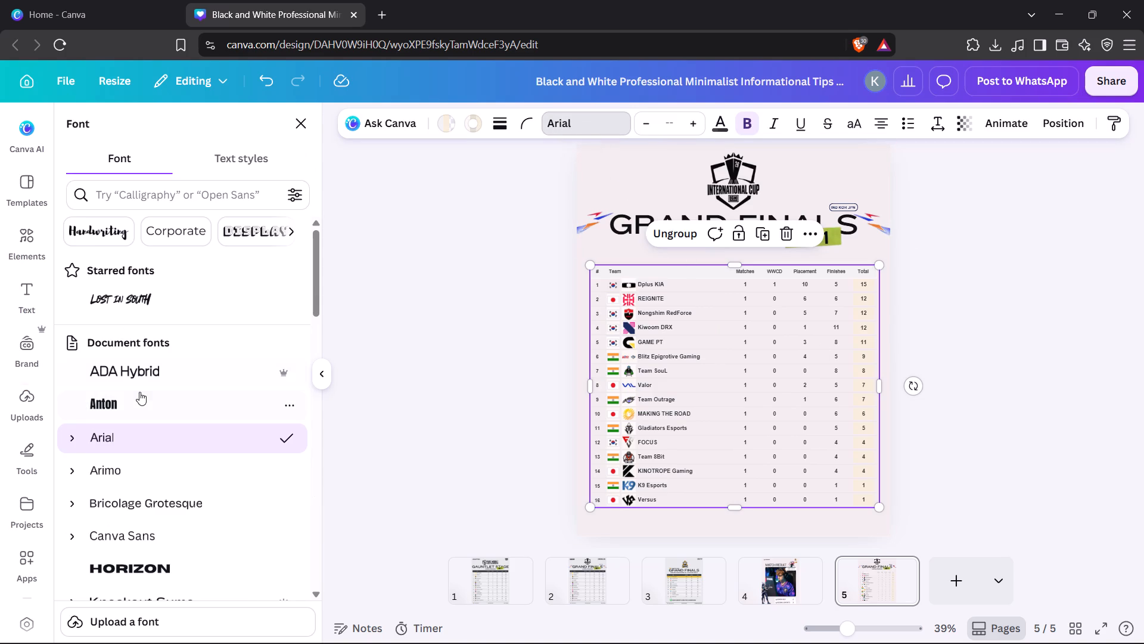
left_click(147, 373)
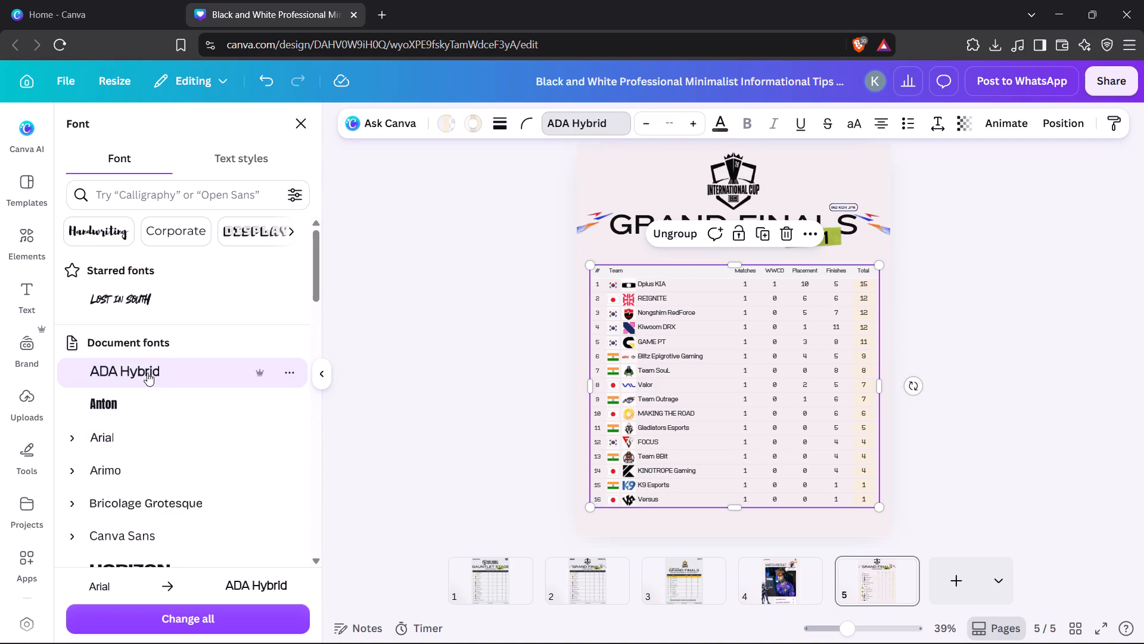
scroll(147, 373, "down", 2)
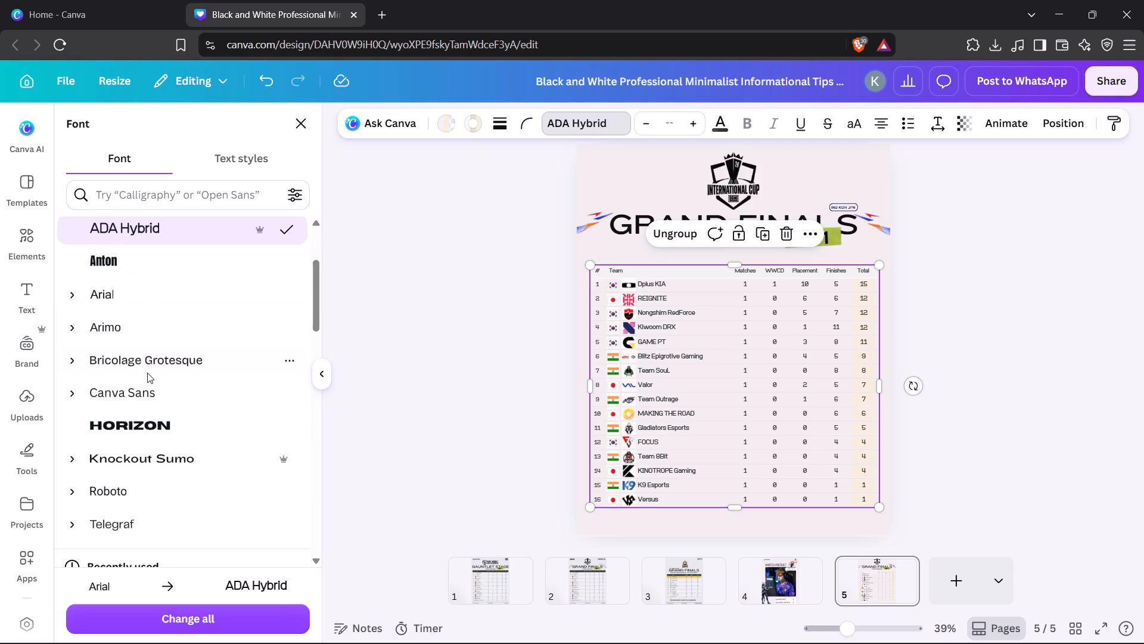
left_click(126, 453)
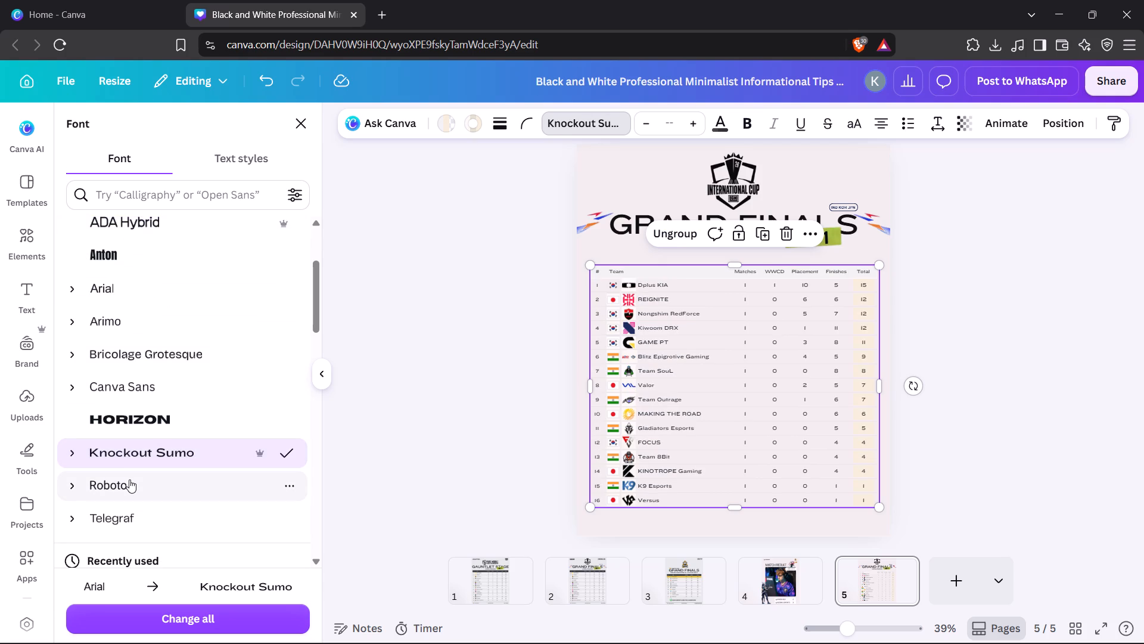
left_click(129, 479)
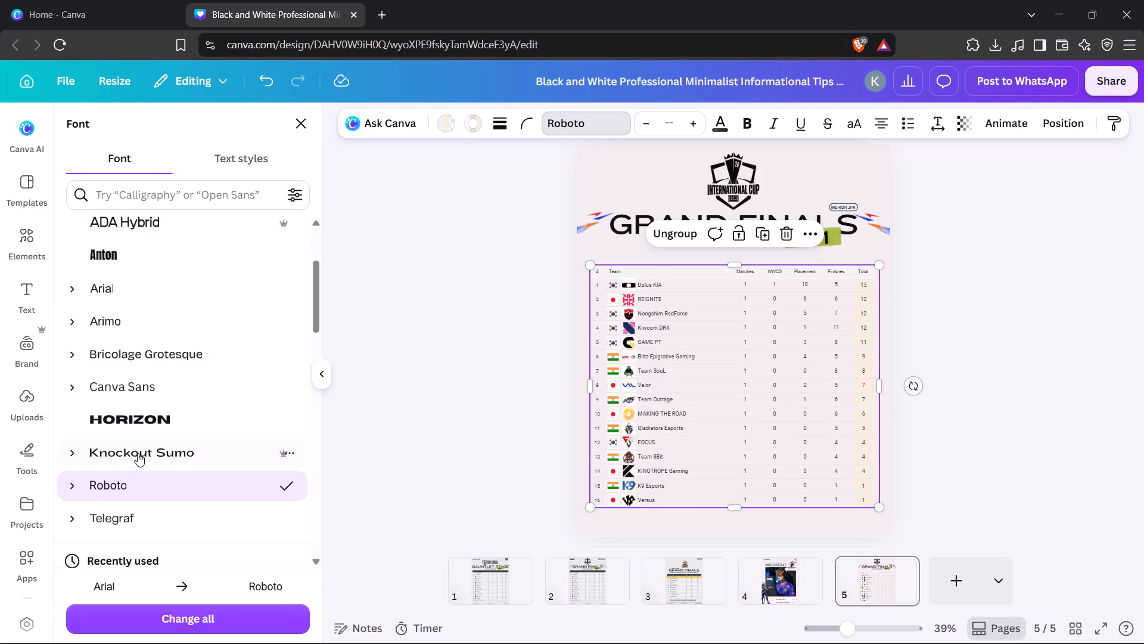
scroll(138, 453, "down", 3)
left_click(170, 402)
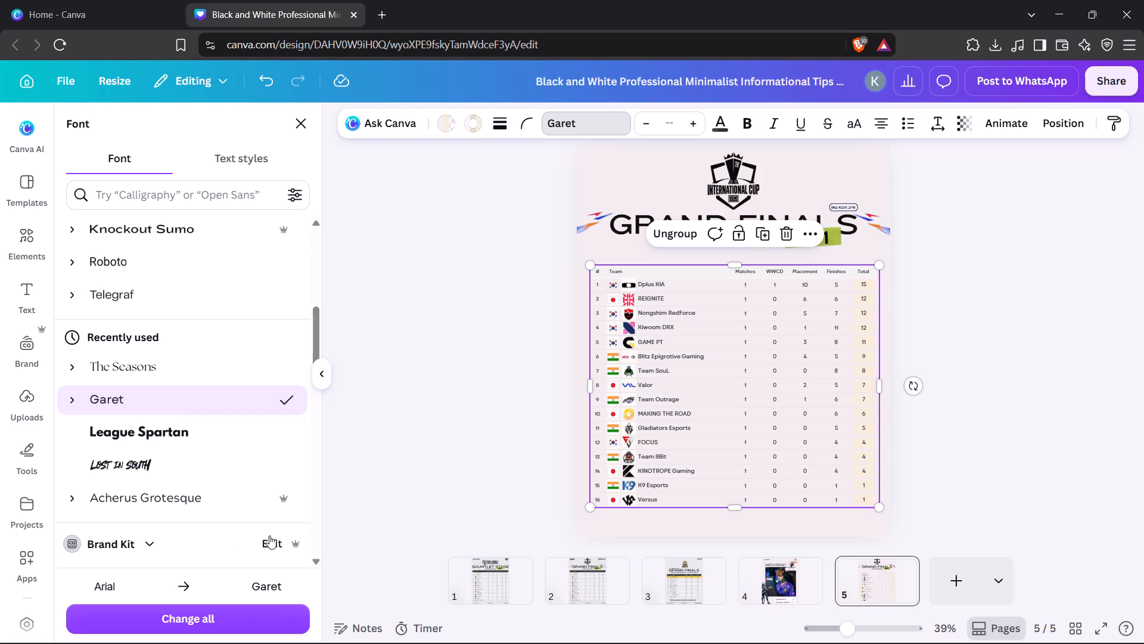
left_click(470, 444)
left_click(470, 444)
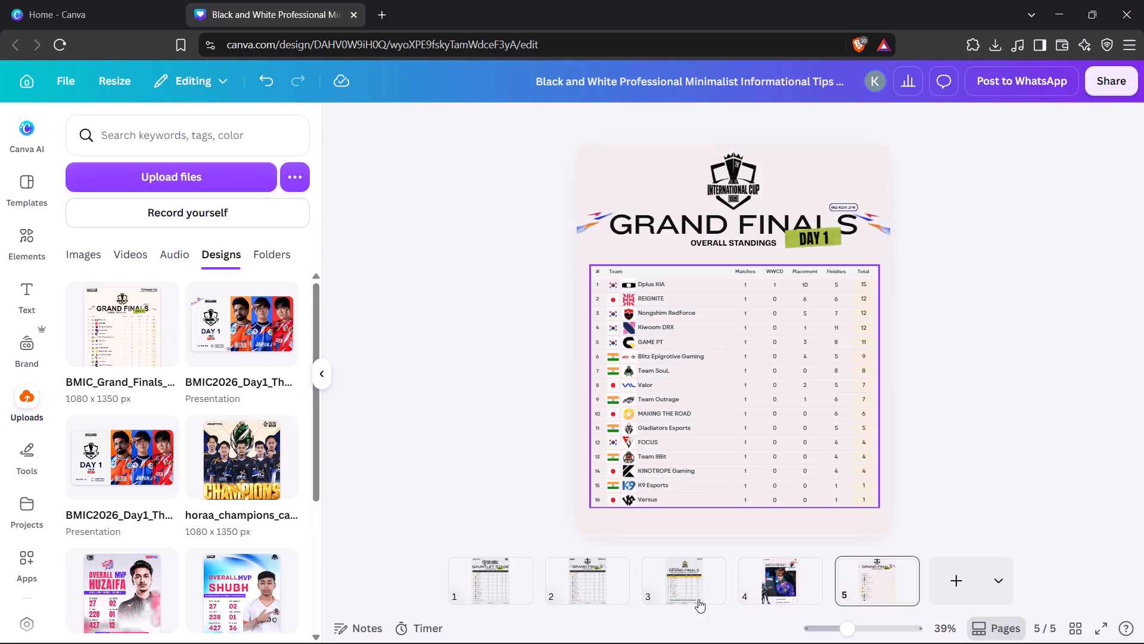
Make the Garet text of the whole standings table bold.
left_click(726, 481)
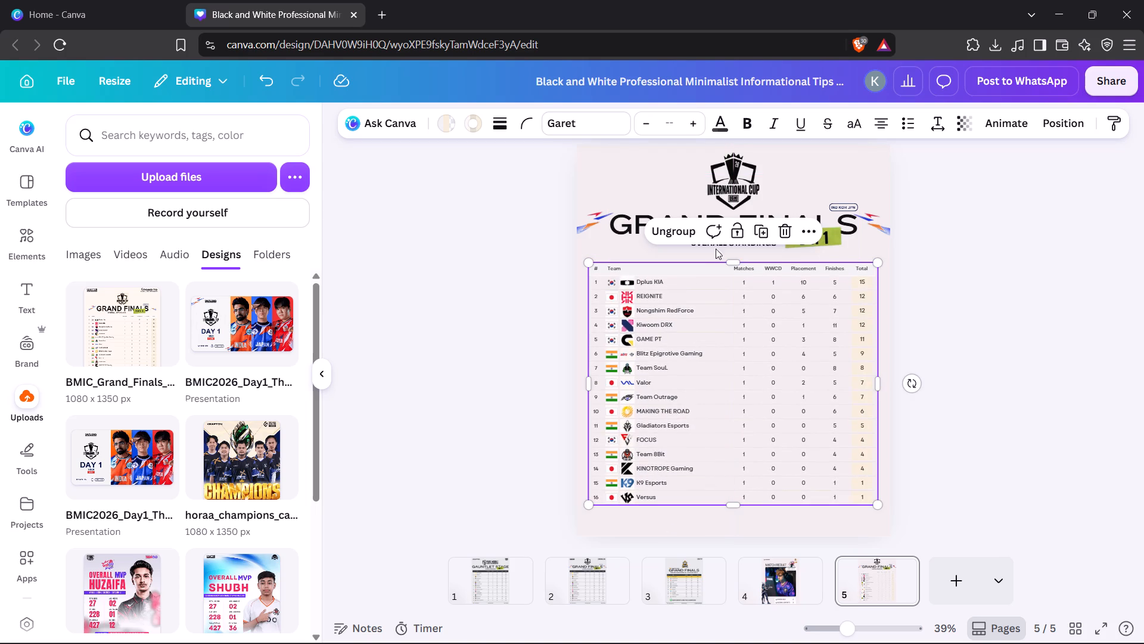
left_click(592, 263)
left_click(745, 123)
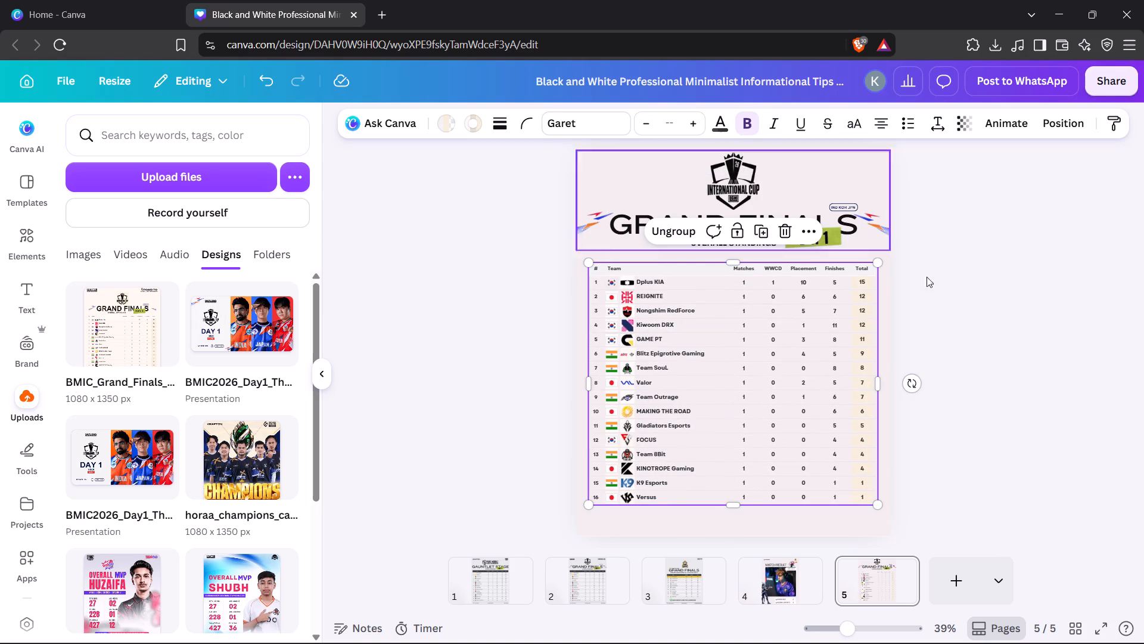
left_click(972, 346)
left_click(972, 346)
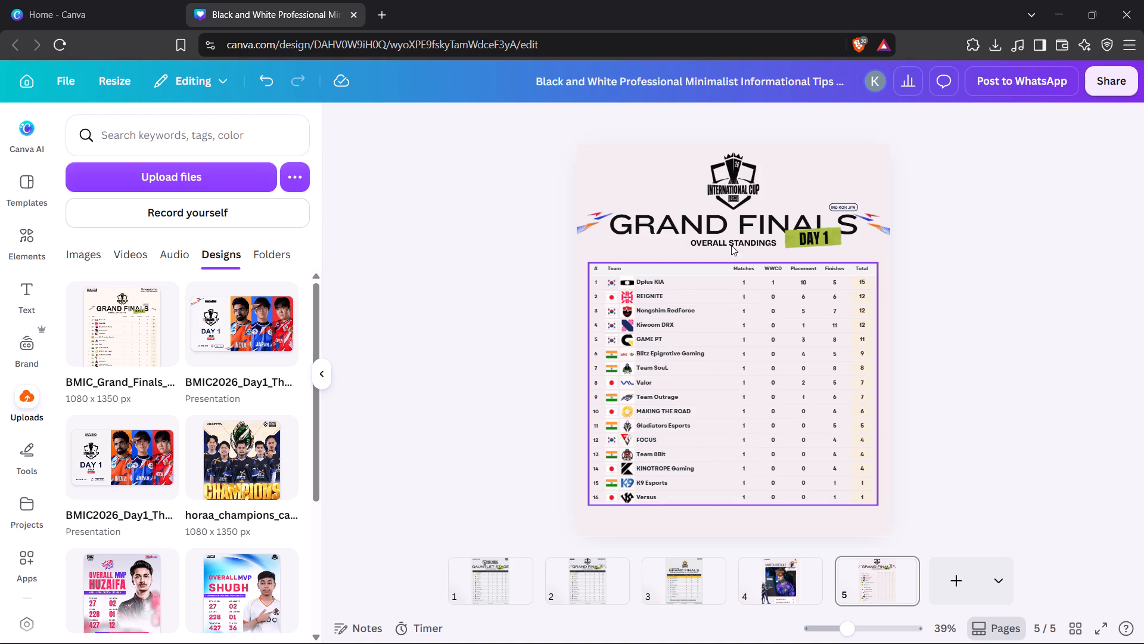
Nudge the header group with the cup logo and Grand Finals title down, closer to the standings table.
left_click(848, 172)
left_click(1024, 230)
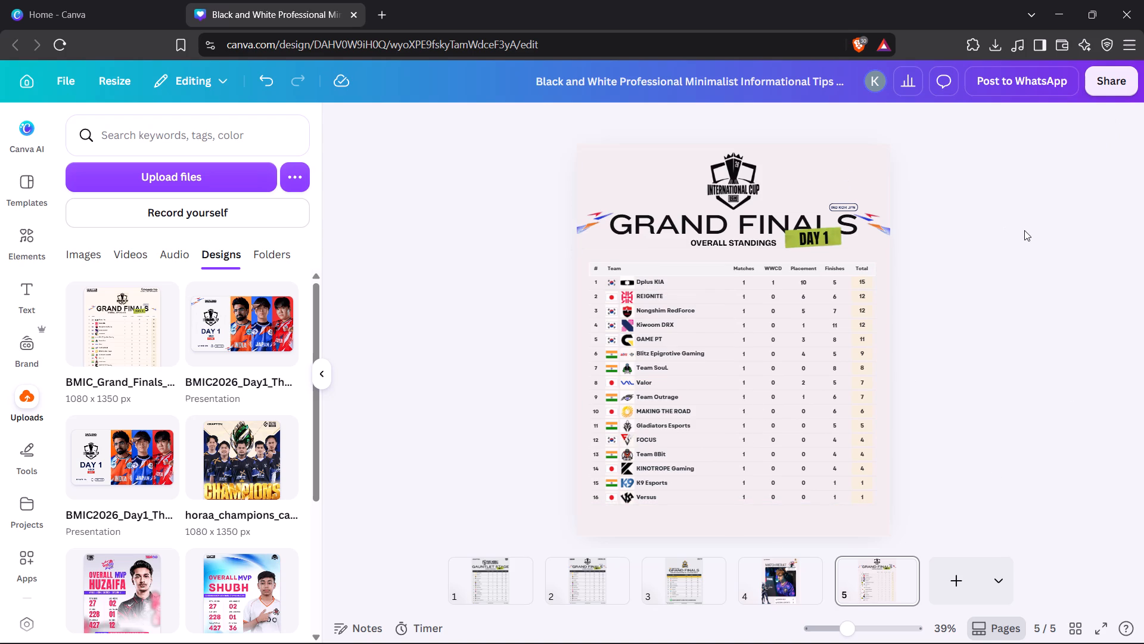
left_click(738, 189)
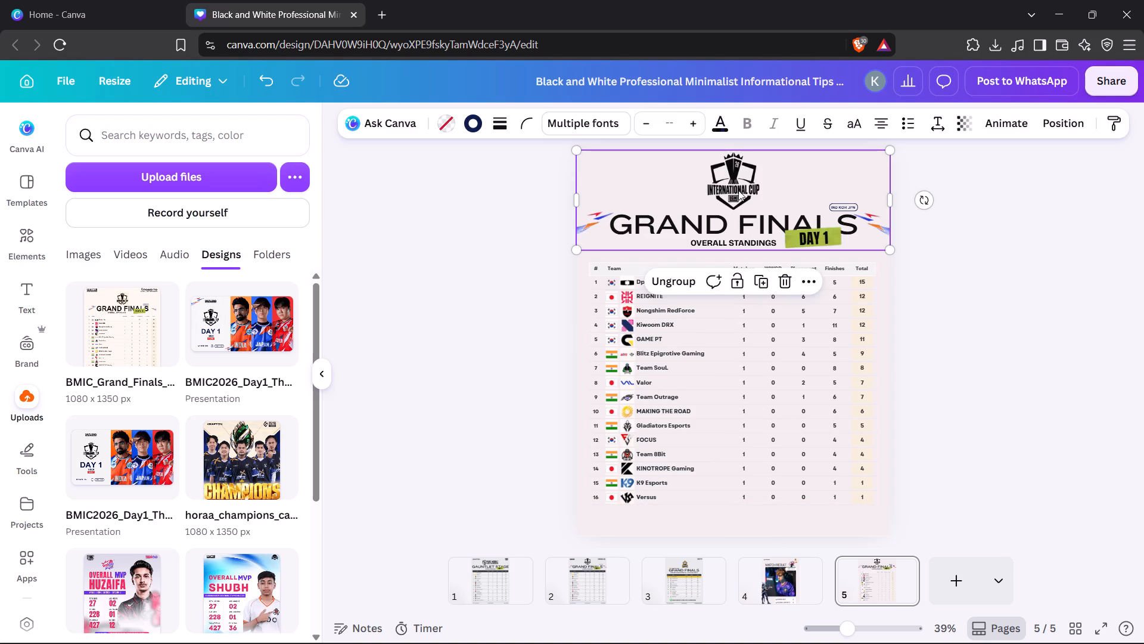
key("Down")
key("Down")
key("Down")
key("Down")
key("Down")
key("Down")
key("Down")
key("Down")
key("Down")
key("Down")
key("Down")
key("Down")
key("Down")
key("Down")
key("Down")
key("Down")
key("Down")
key("Down")
key("Down")
key("Down")
key("Down")
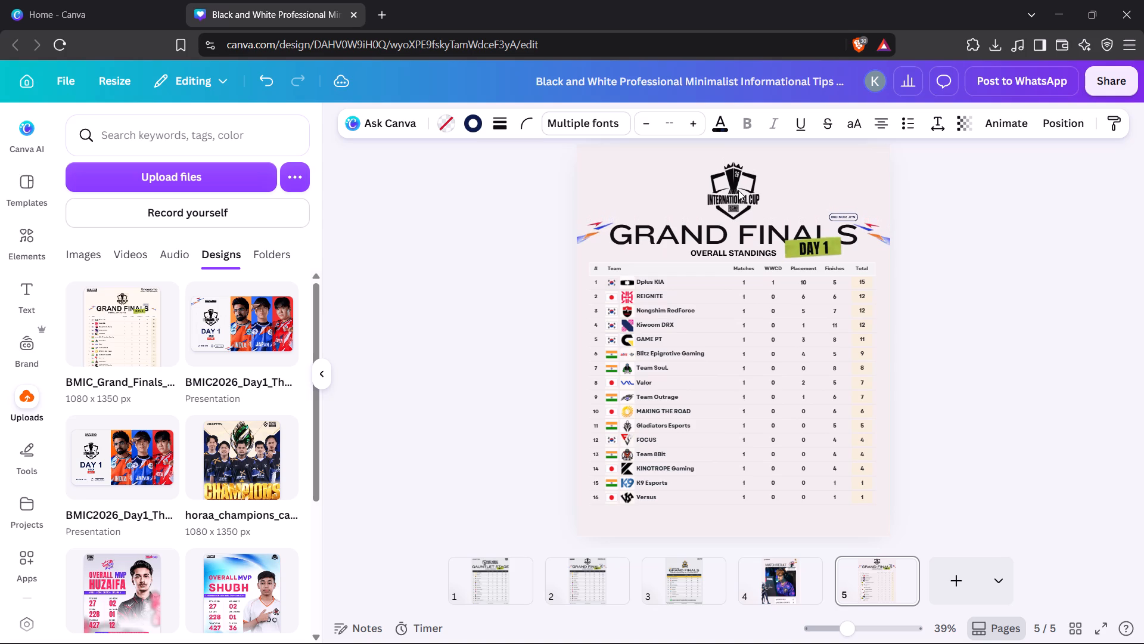
Nudge the grouped standings table down slightly to leave a gap below the Overall Standings heading.
left_click(722, 488)
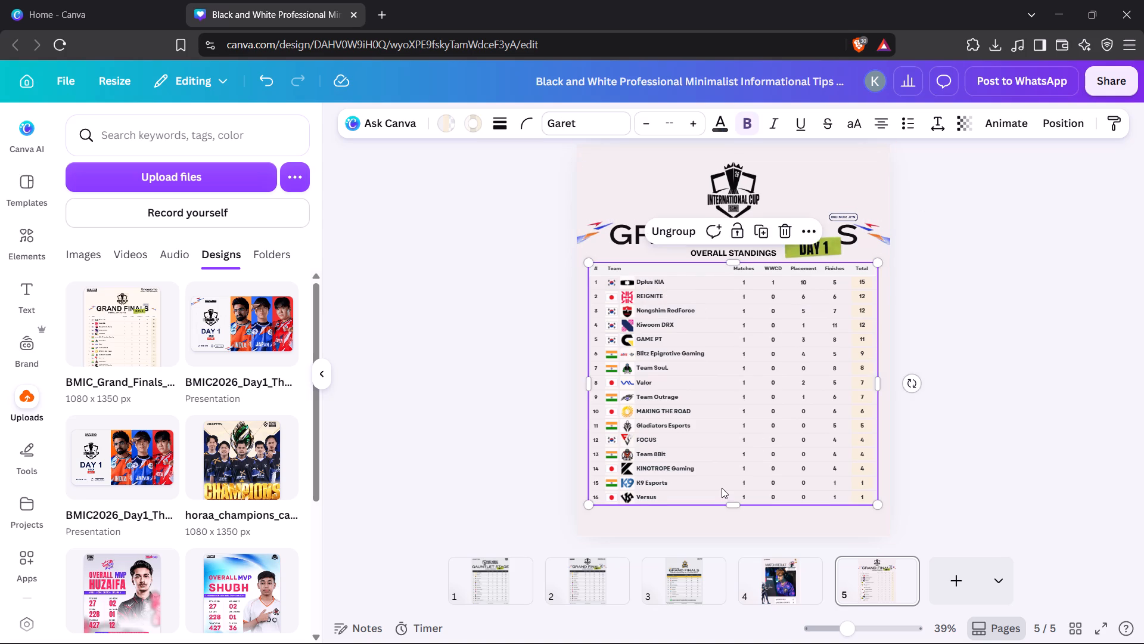
key("Down")
key("Down")
key("Down")
key("Down")
key("Down")
key("Down")
key("Down")
key("Down")
key("Down")
key("Down")
key("Down")
key("Down")
key("Down")
key("Down")
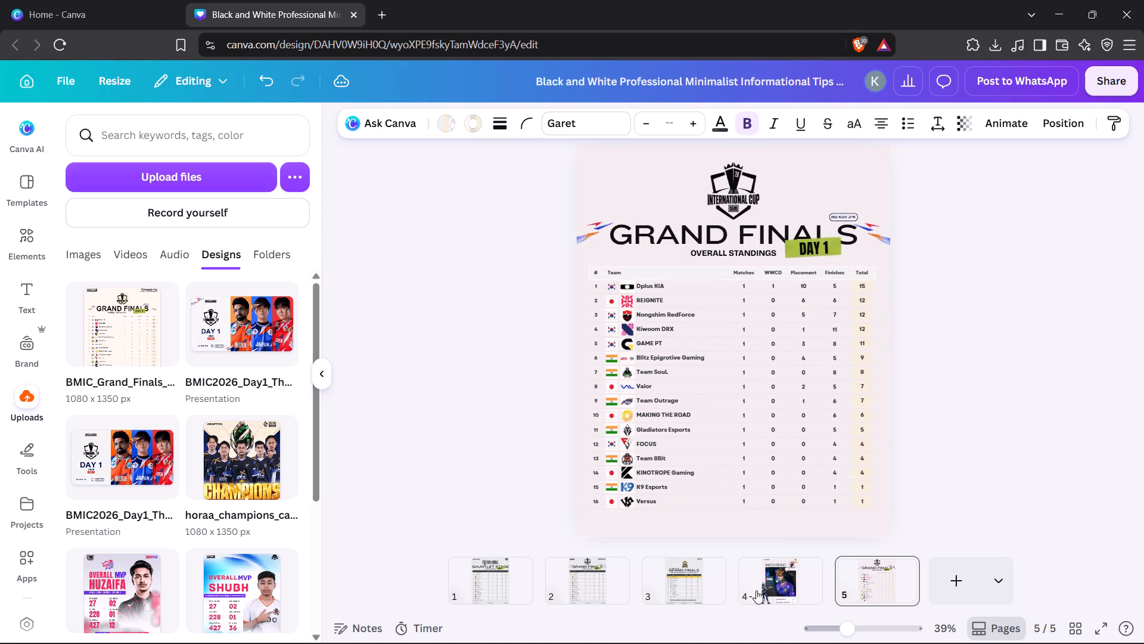
Copy the footer line, Core Esports logo and footer texts from page 2 onto the standings page 5.
left_click(697, 602)
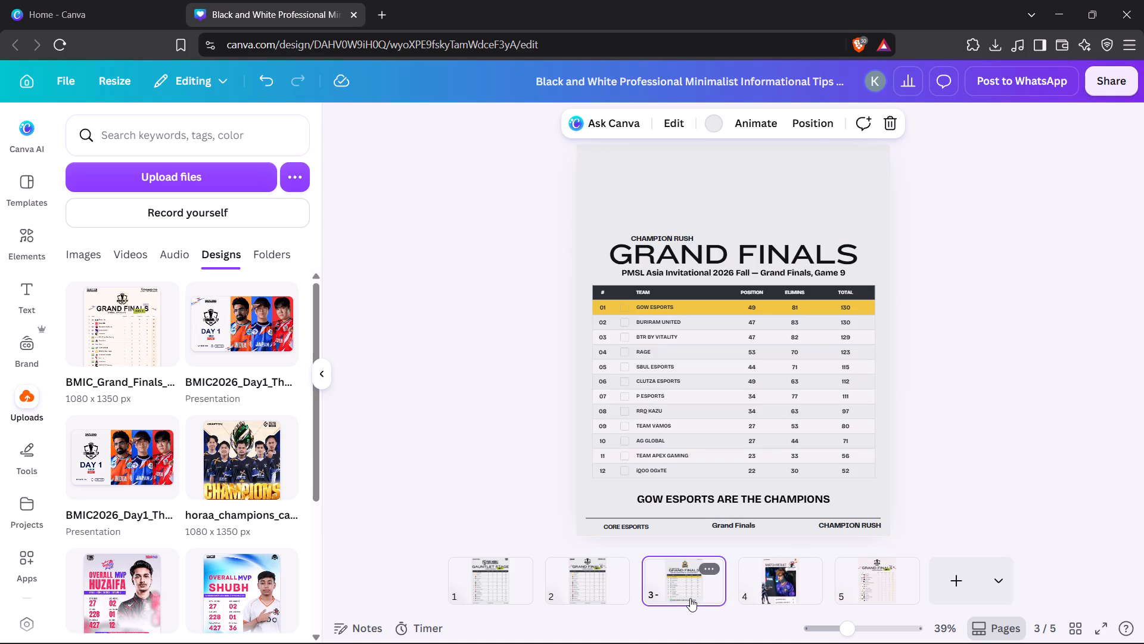
left_click(592, 572)
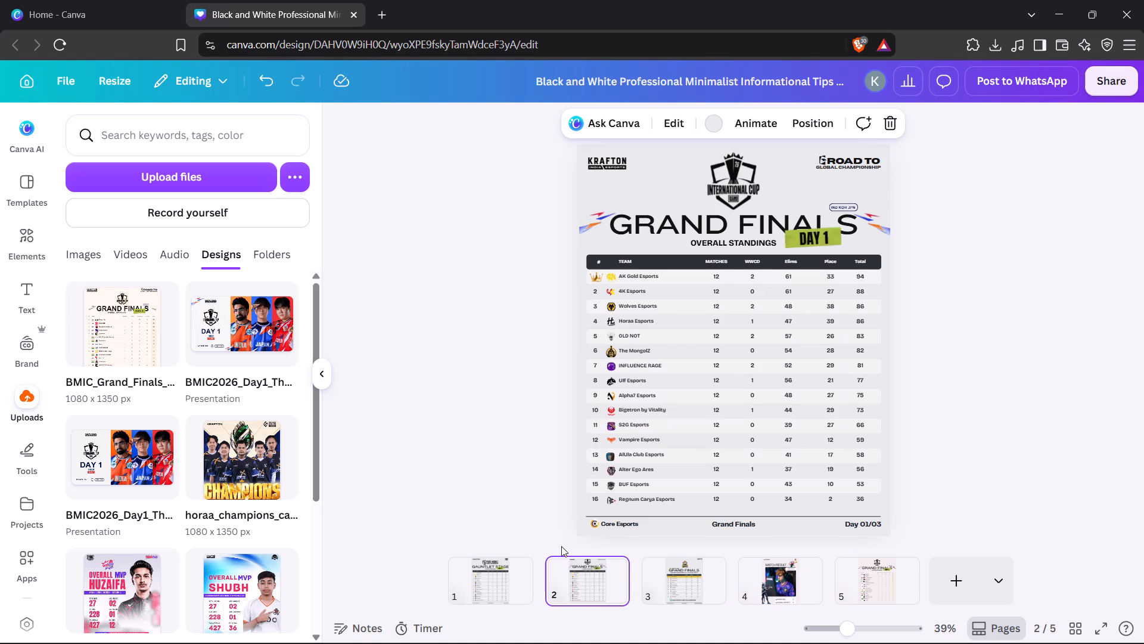
left_click_drag(561, 519, 902, 537)
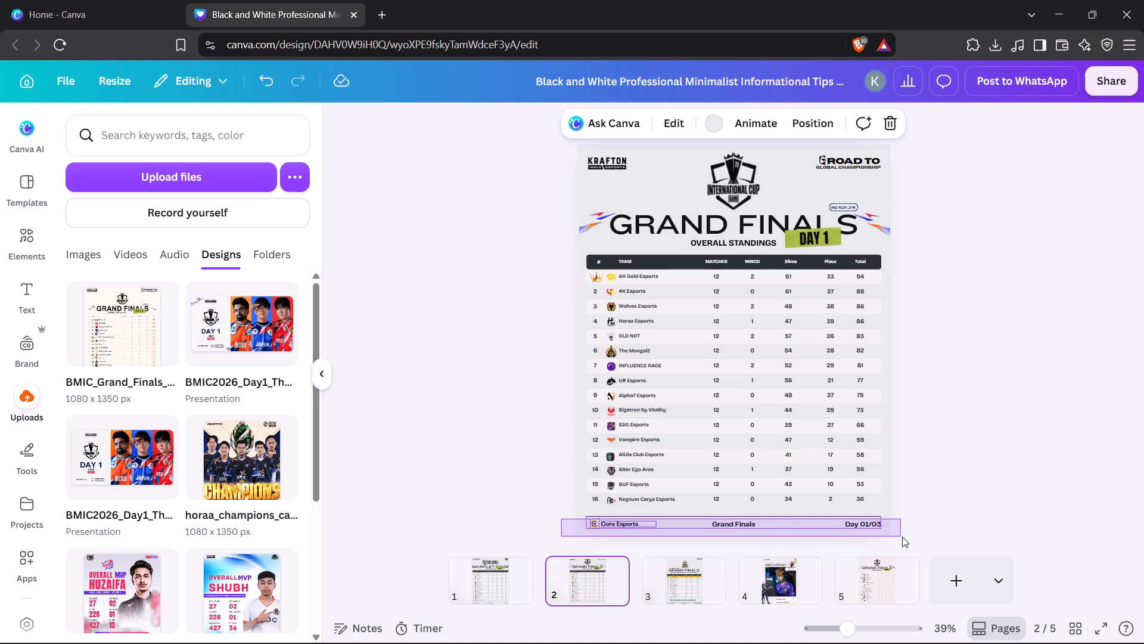
left_click_drag(902, 537, 899, 525)
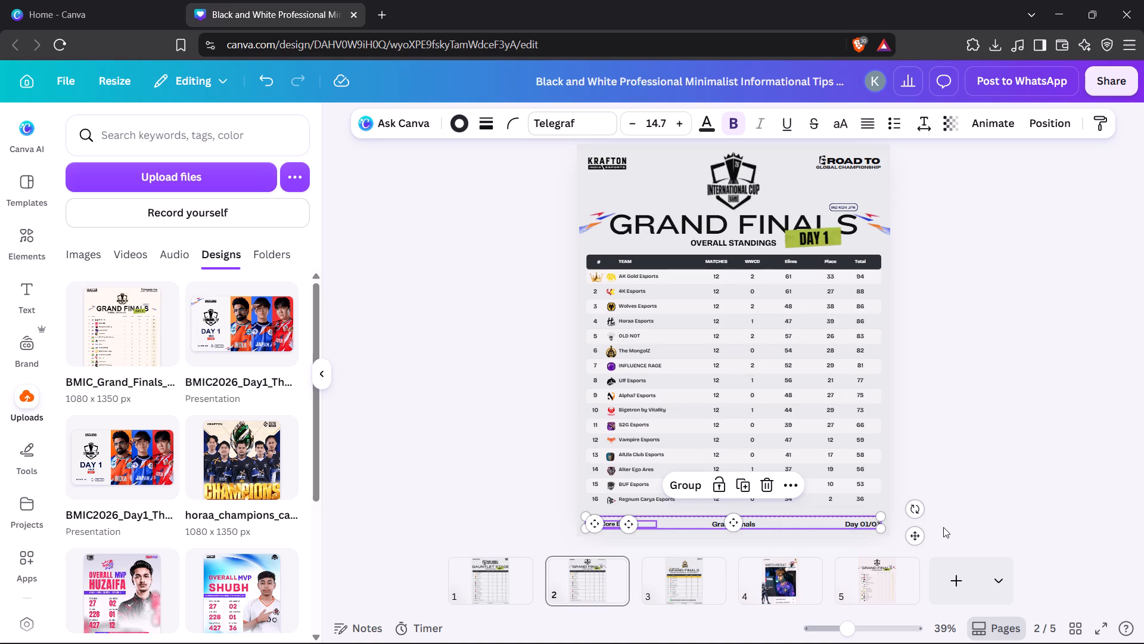
key("ctrl+c")
key("ctrl+c")
key("ctrl+c")
left_click(943, 506)
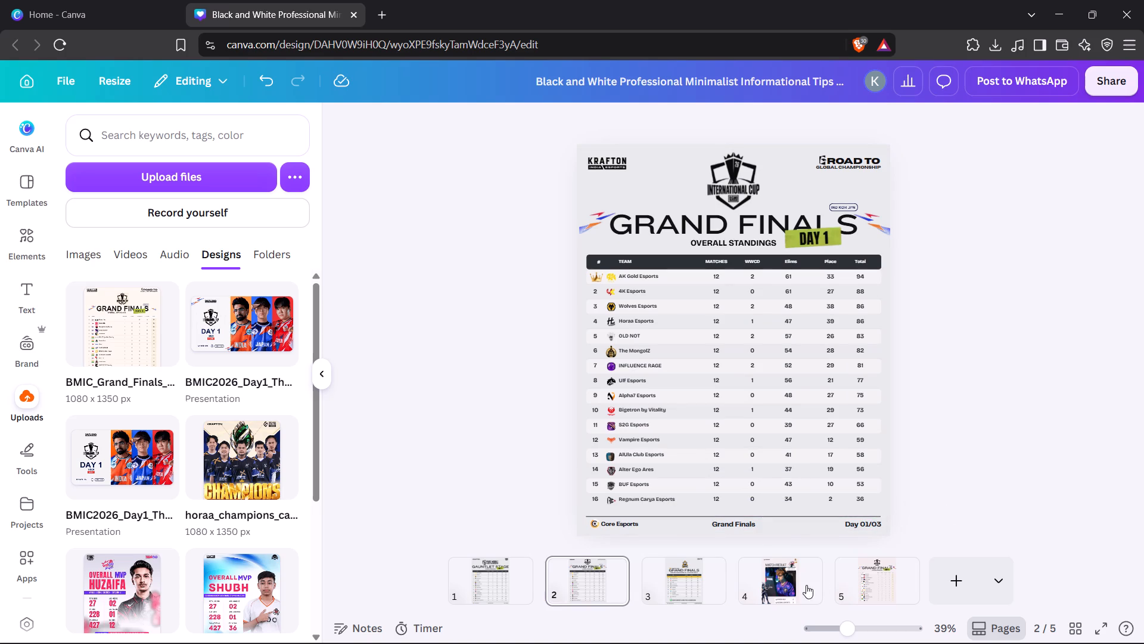
left_click(891, 587)
left_click(734, 525)
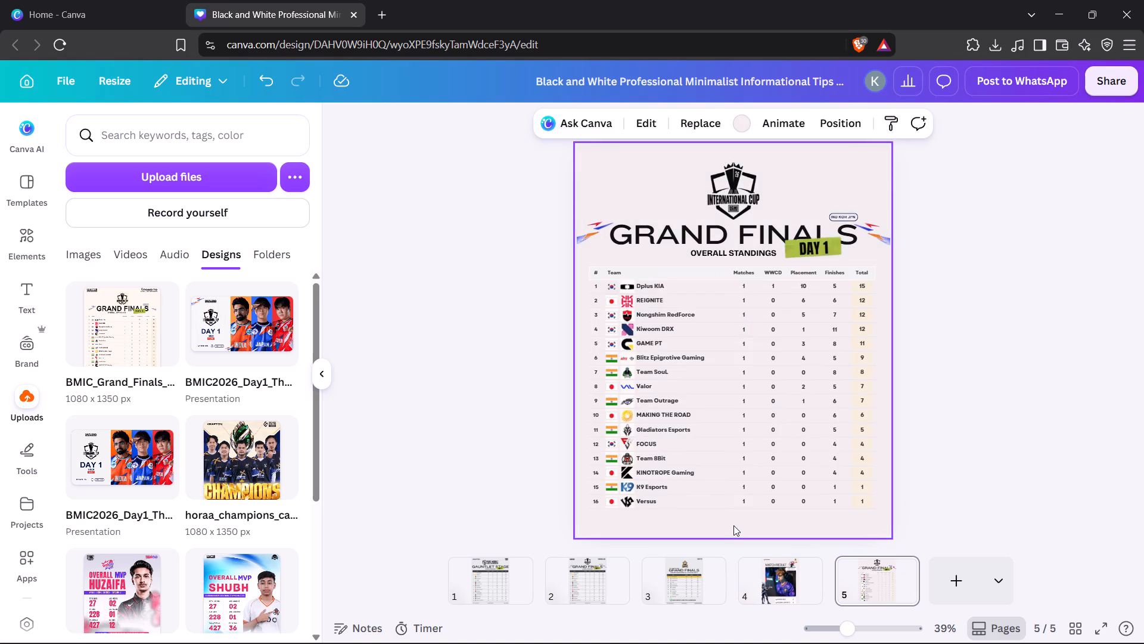
key("ctrl+v")
left_click(968, 506)
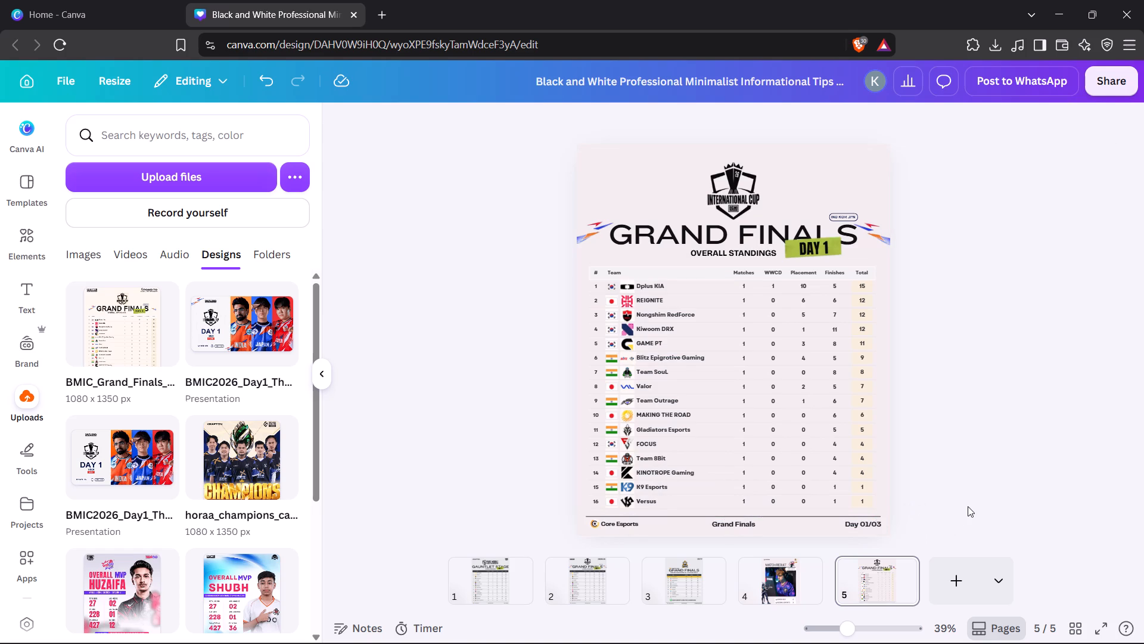
Change the centre footer text on page 5 to FOR THE CROWN.
double_click(742, 522)
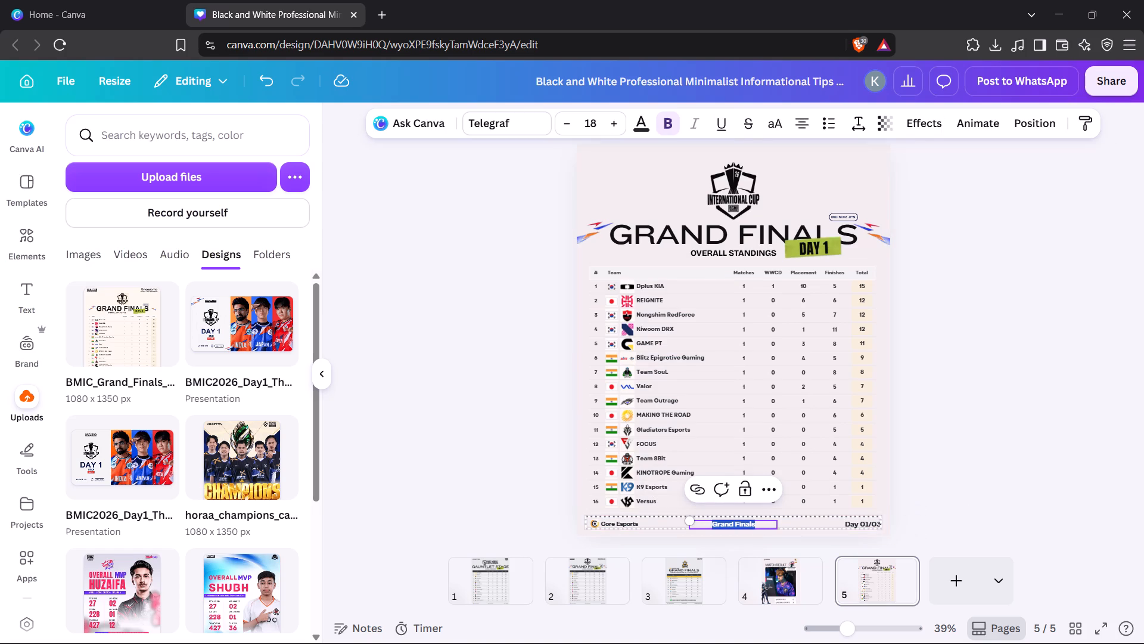
type("FO")
type("R THE")
key("space")
type("CROWN")
left_click(941, 501)
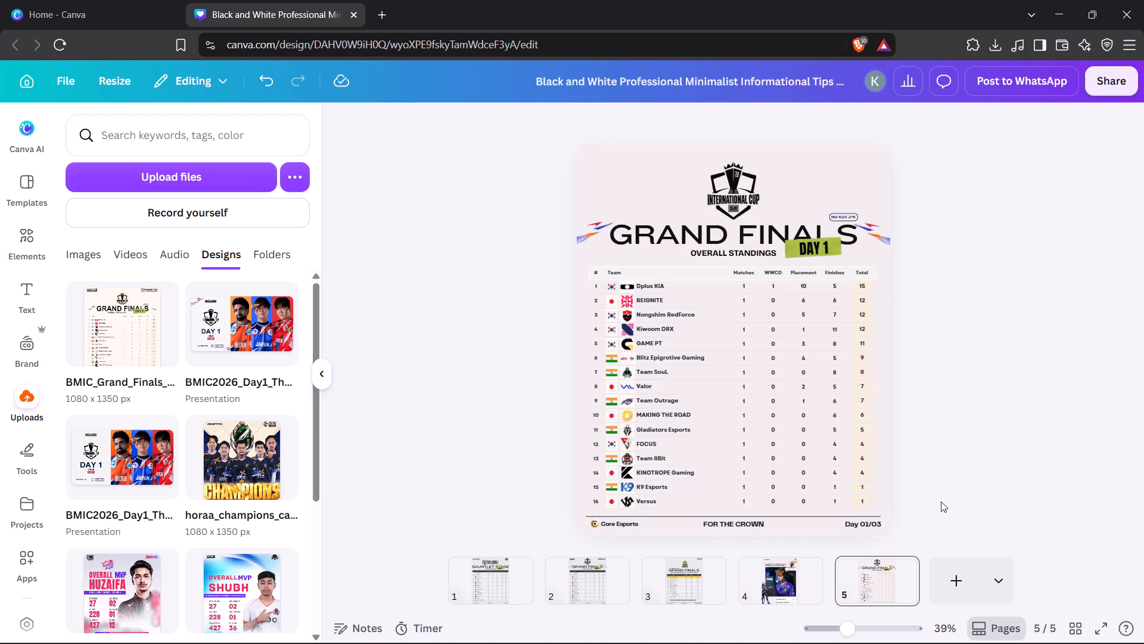
left_click(934, 499)
Replace the Day 01/03 footer text on page 5 with #BMIC 2026.
double_click(868, 524)
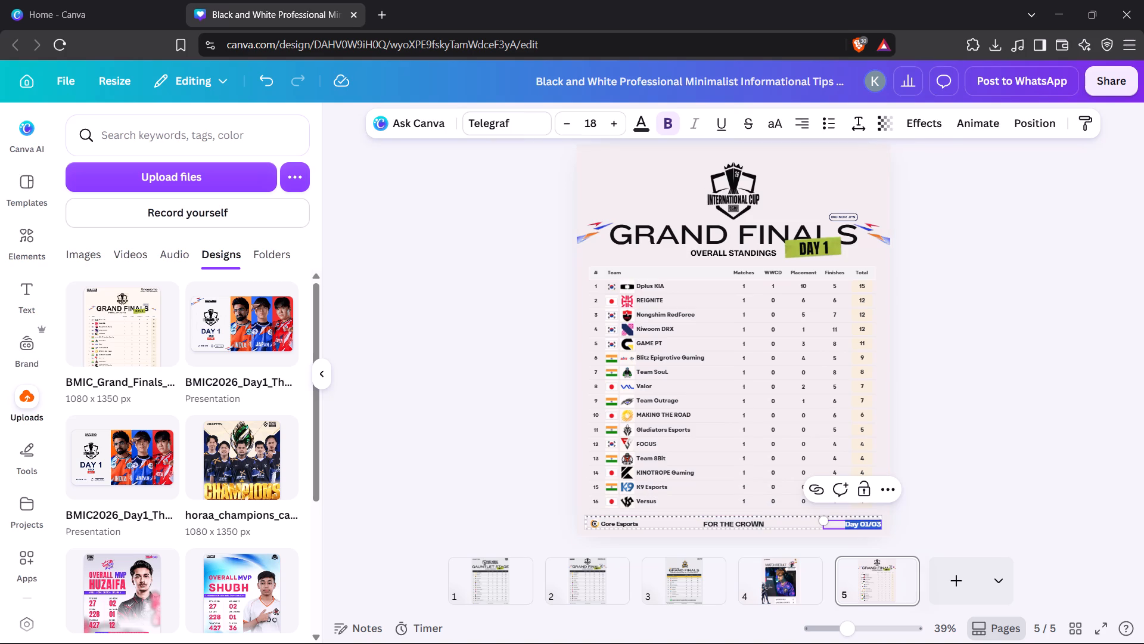
key("shift+numbersign")
type("BMIC")
key("space")
type("2026")
left_click(1018, 495)
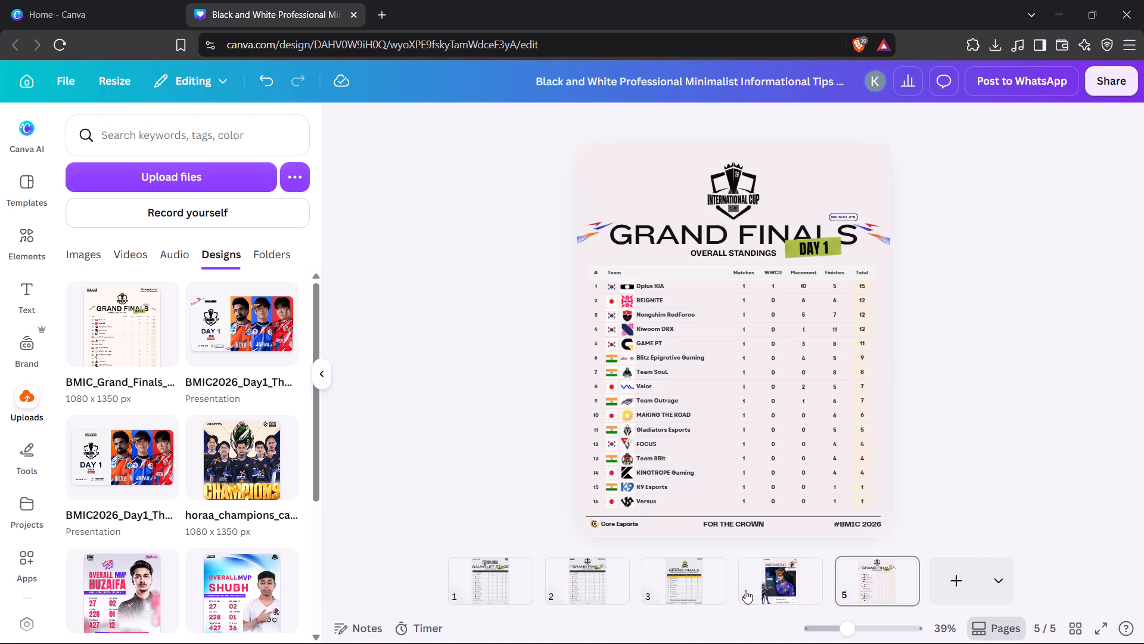
Copy the Krafton logo from page 2 to the same top corner of page 5.
left_click(590, 569)
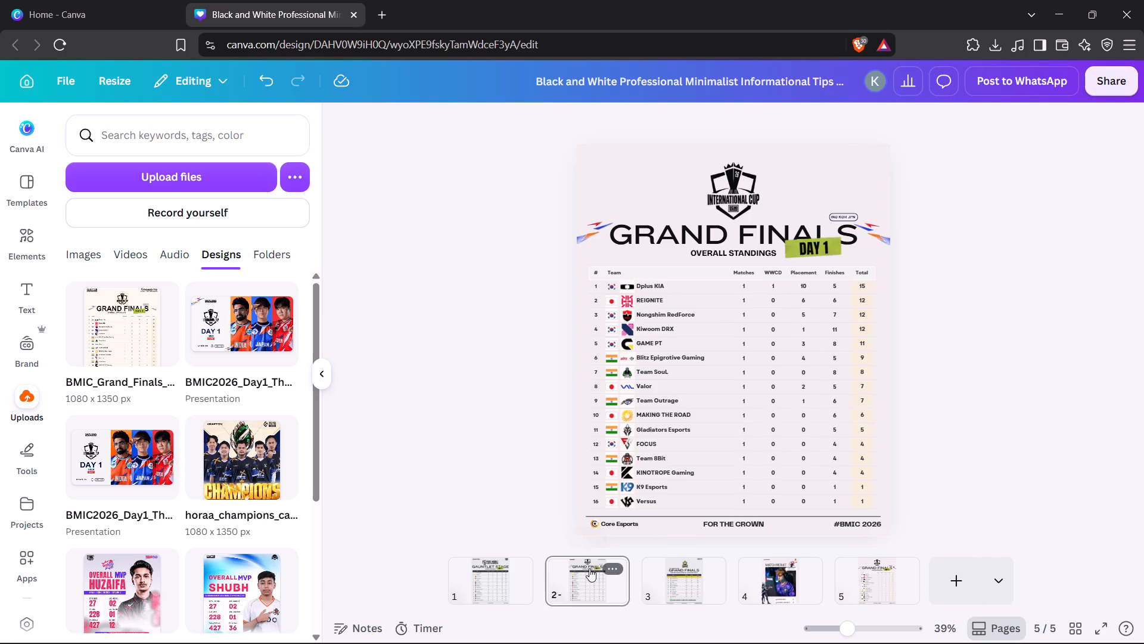
left_click(610, 177)
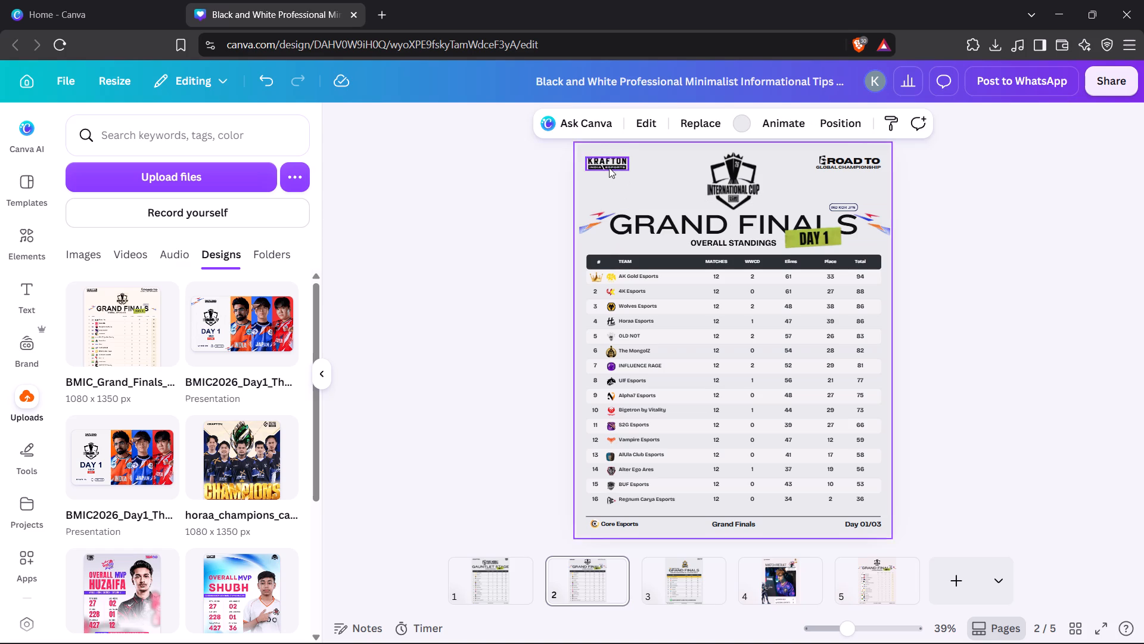
left_click(609, 168)
key("ctrl+c")
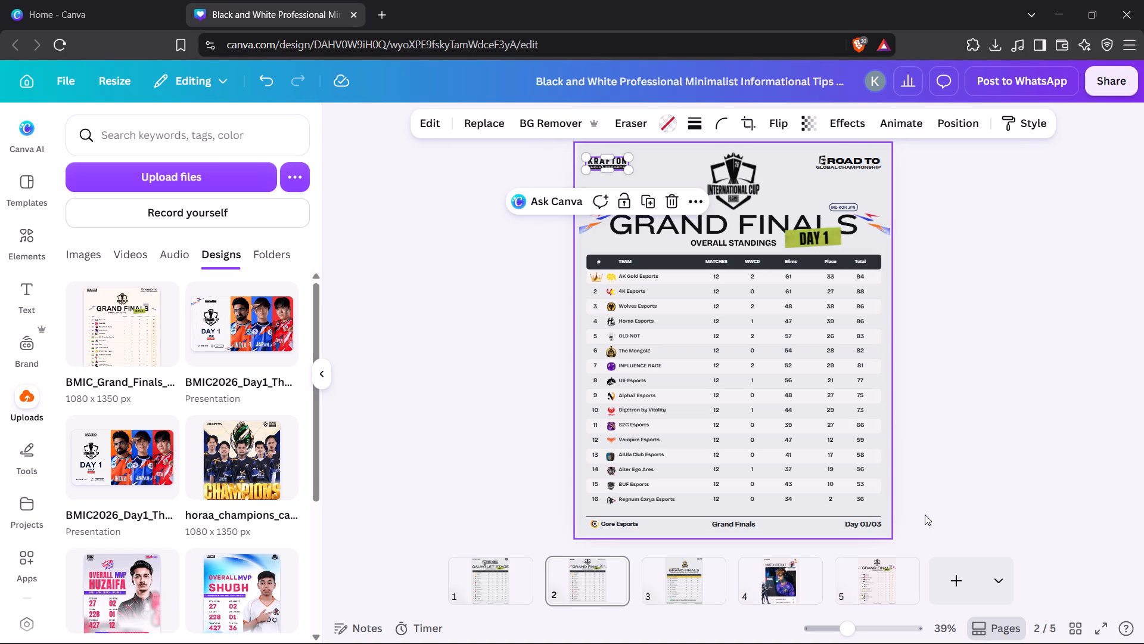
left_click(909, 592)
key("ctrl+v")
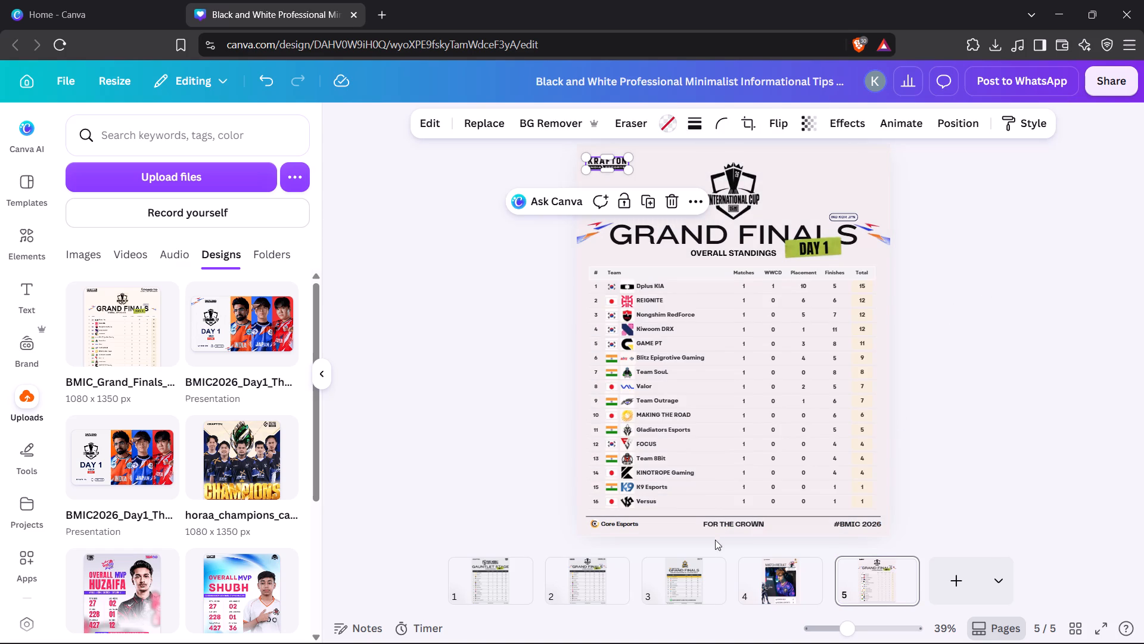
Copy the Road to Global Championship group from page 2 to the same top corner of page 5.
left_click(591, 582)
left_click(859, 157)
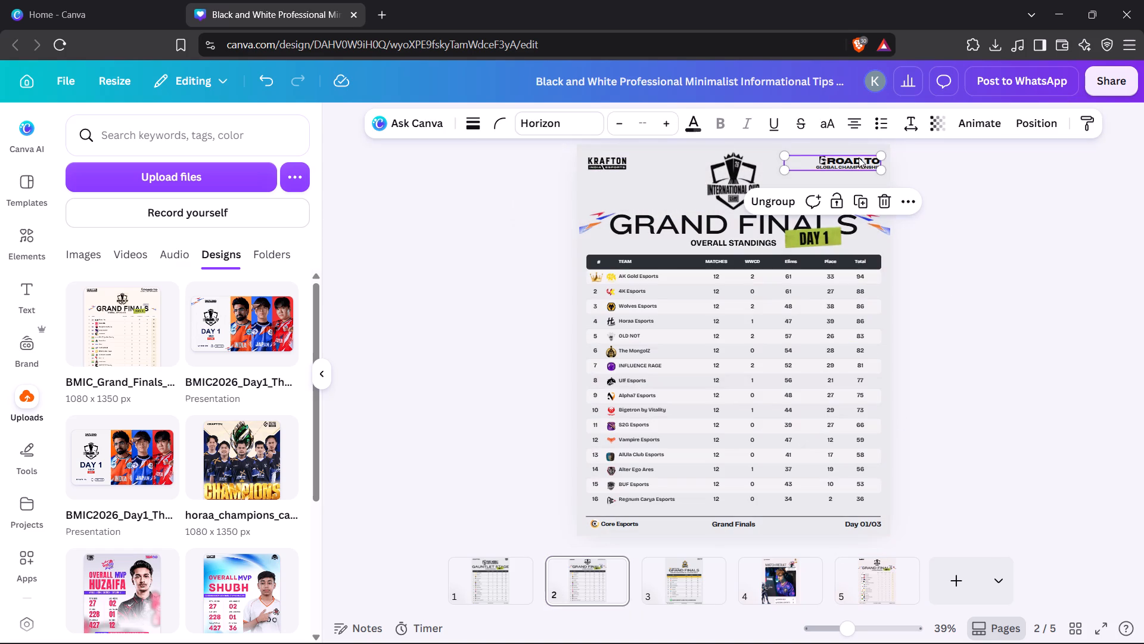
key("ctrl+c")
left_click(1033, 243)
left_click(862, 577)
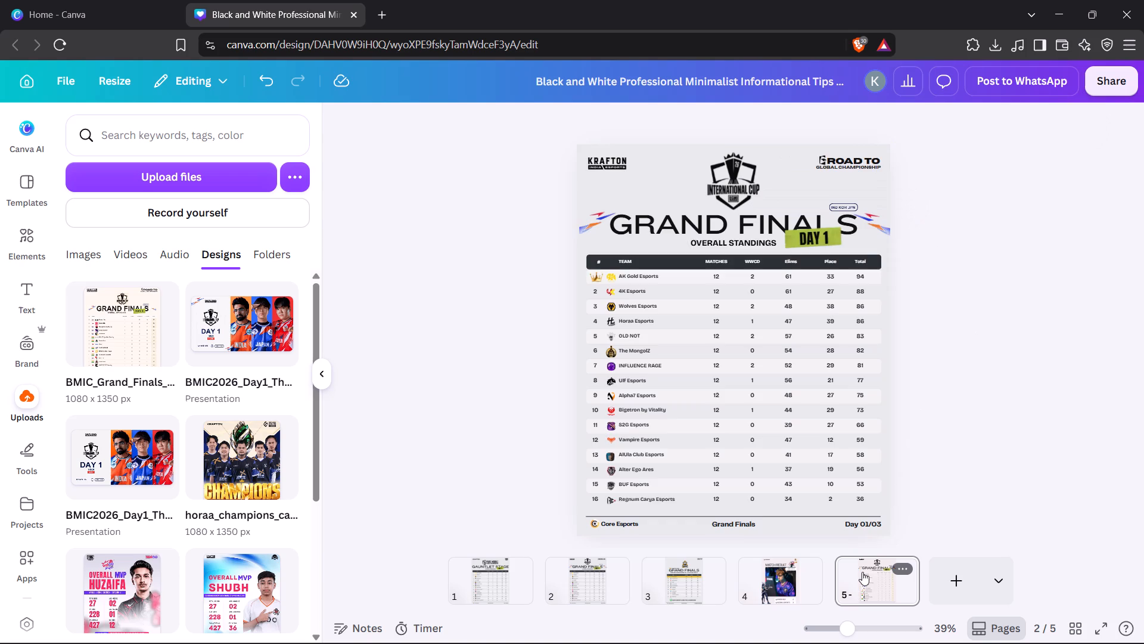
key("ctrl+v")
left_click(1009, 429)
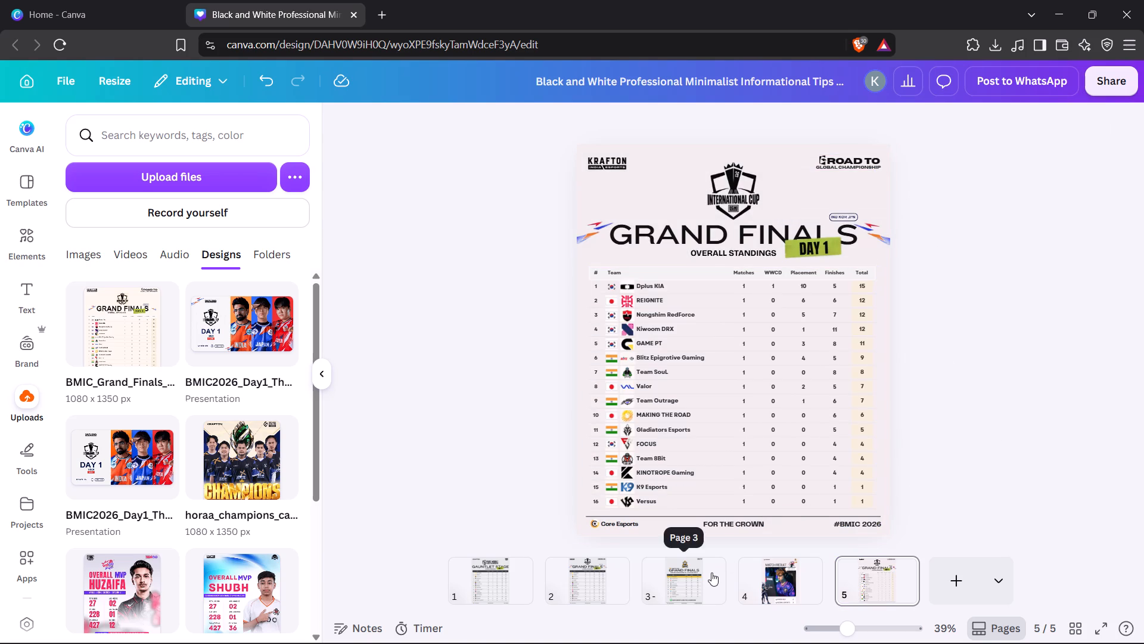
Compare the overall layout of page 5 with that of page 2.
left_click(605, 580)
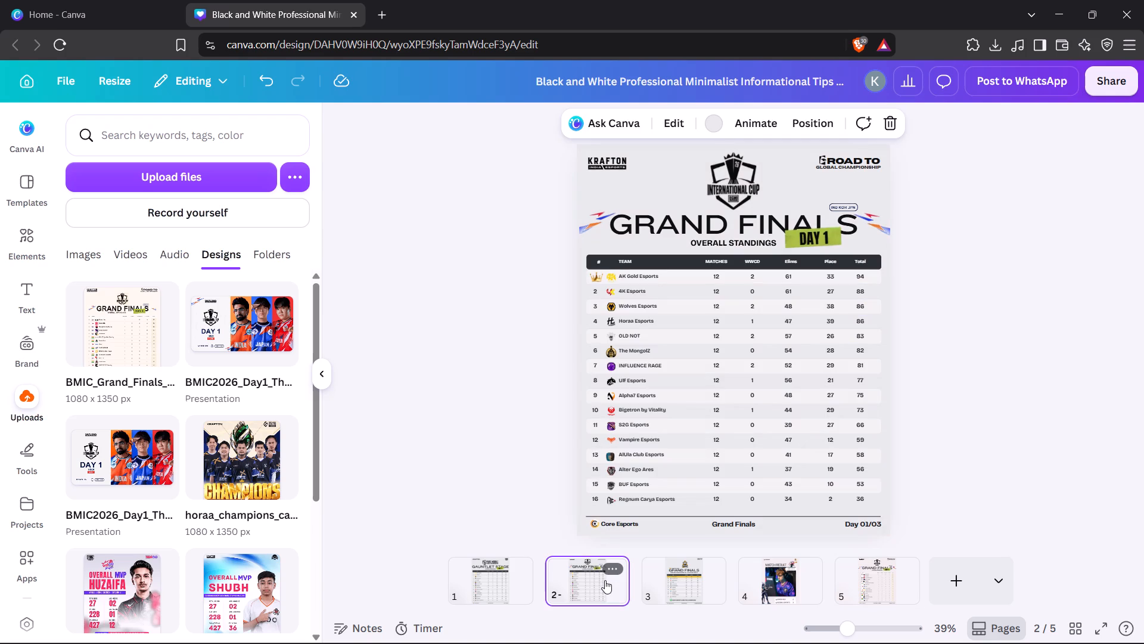
left_click(852, 600)
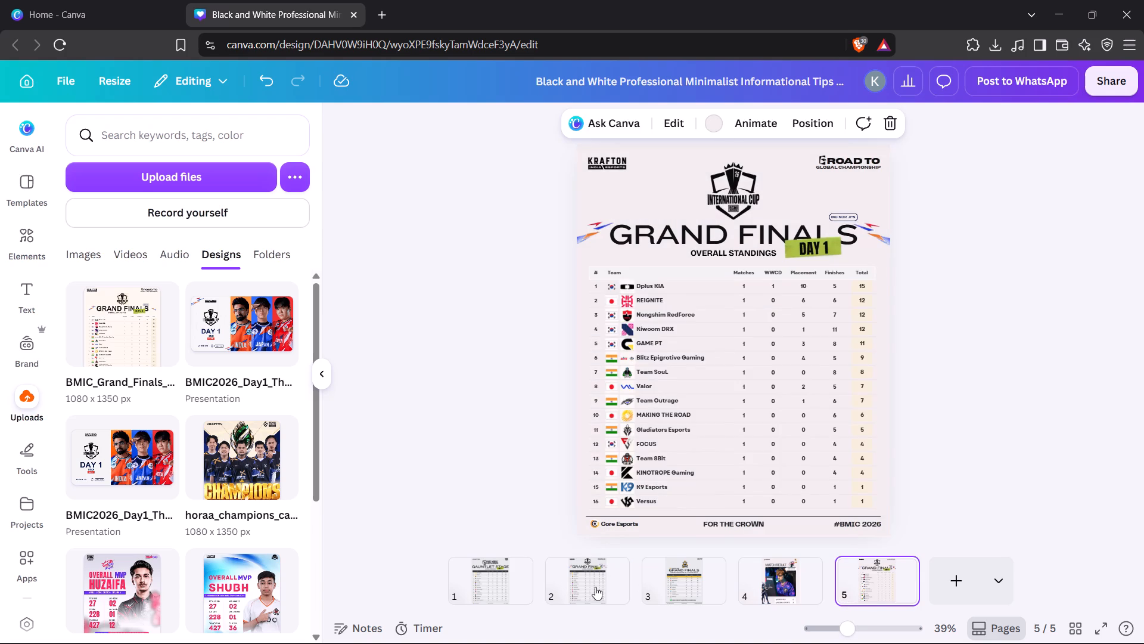
left_click(617, 566)
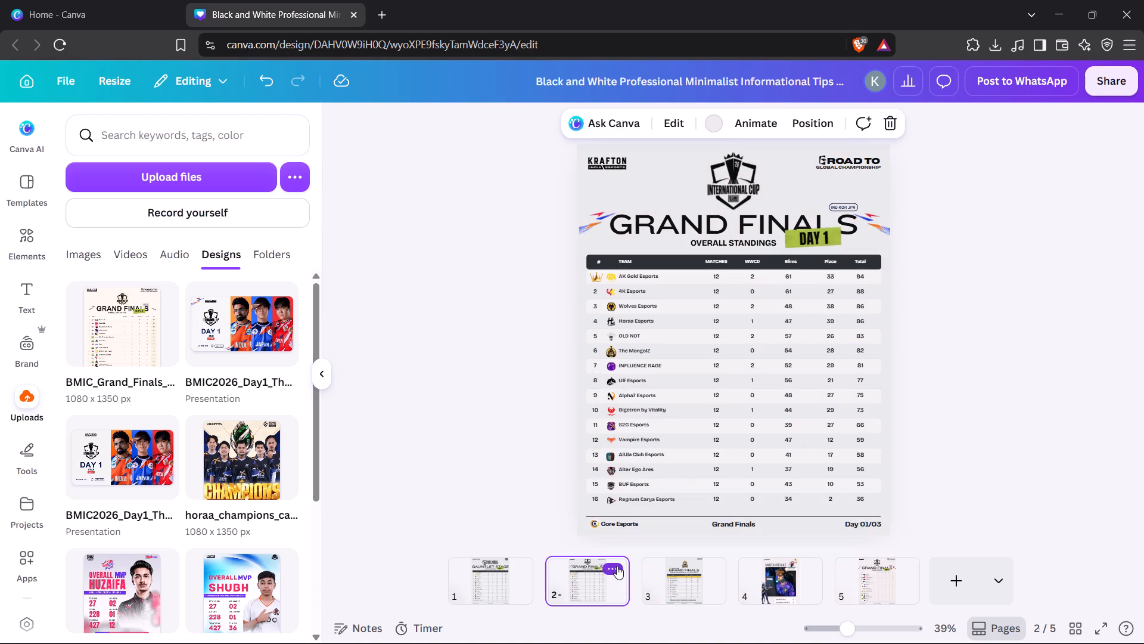
left_click(994, 488)
left_click(885, 578)
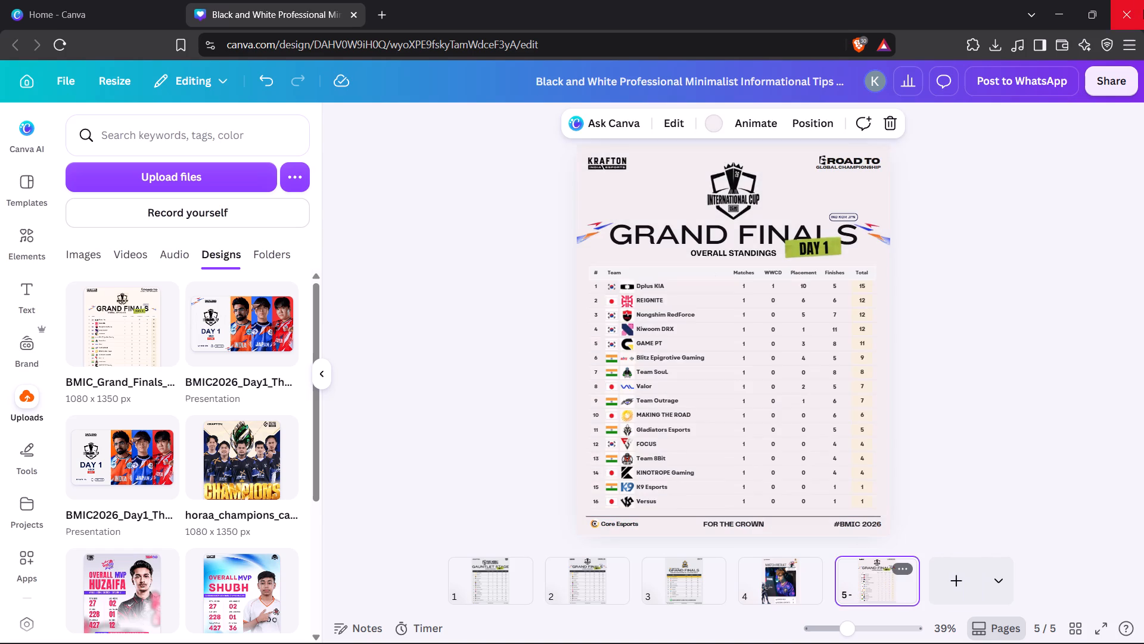
left_click(932, 422)
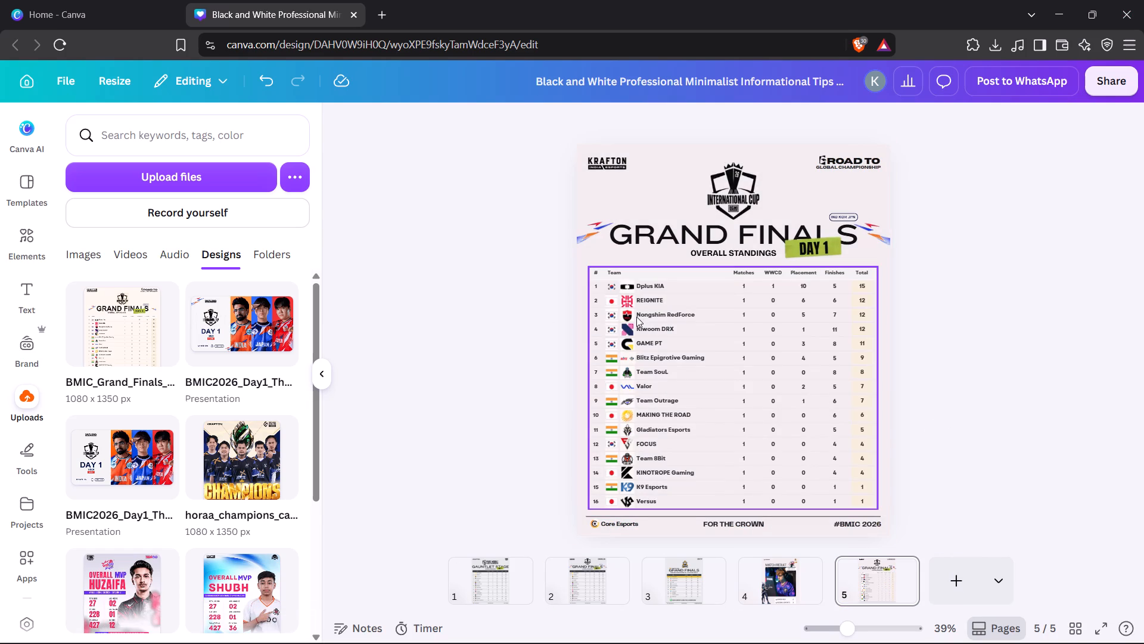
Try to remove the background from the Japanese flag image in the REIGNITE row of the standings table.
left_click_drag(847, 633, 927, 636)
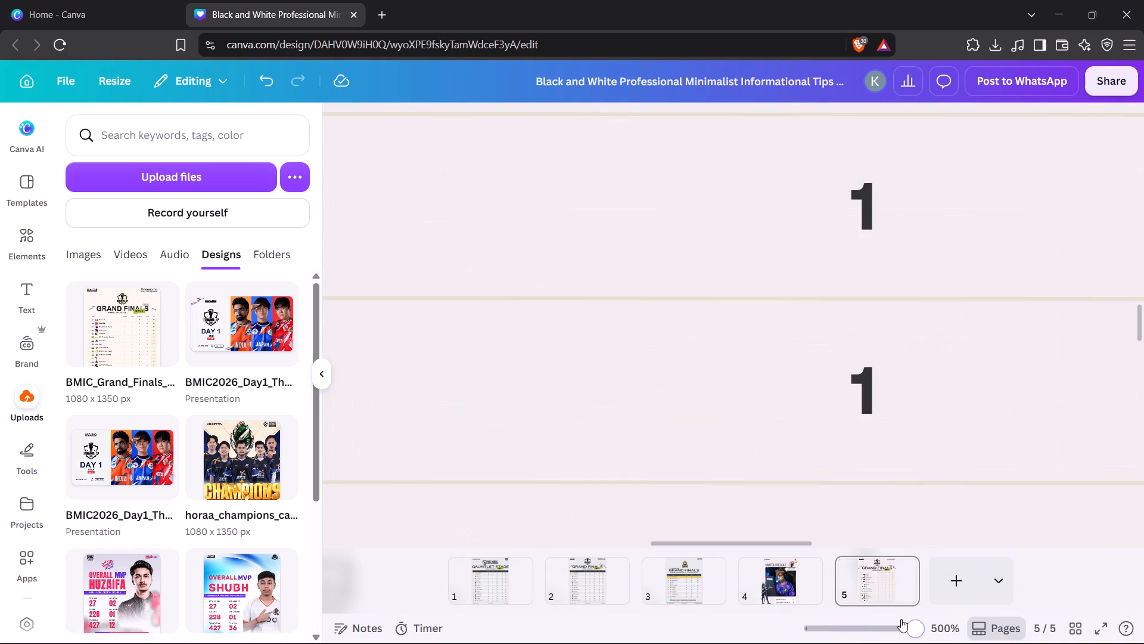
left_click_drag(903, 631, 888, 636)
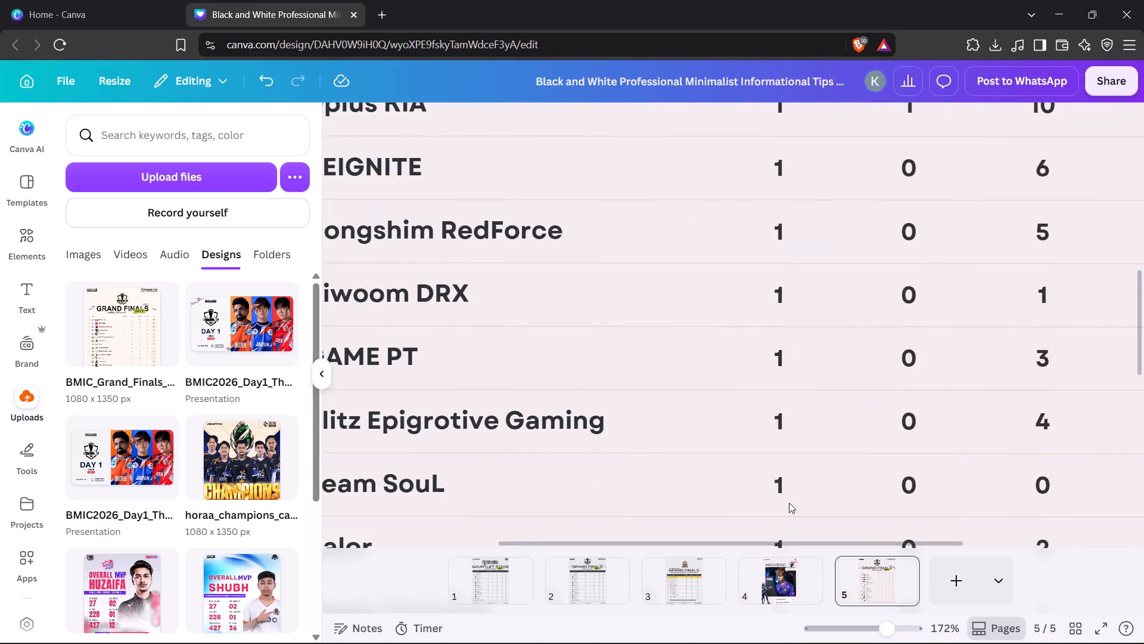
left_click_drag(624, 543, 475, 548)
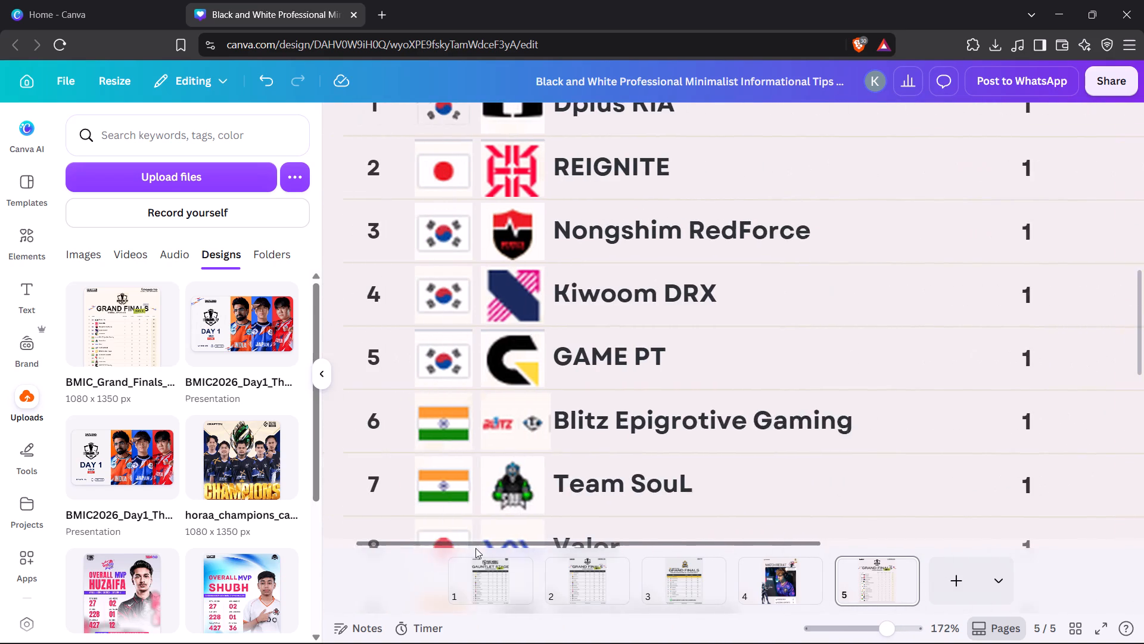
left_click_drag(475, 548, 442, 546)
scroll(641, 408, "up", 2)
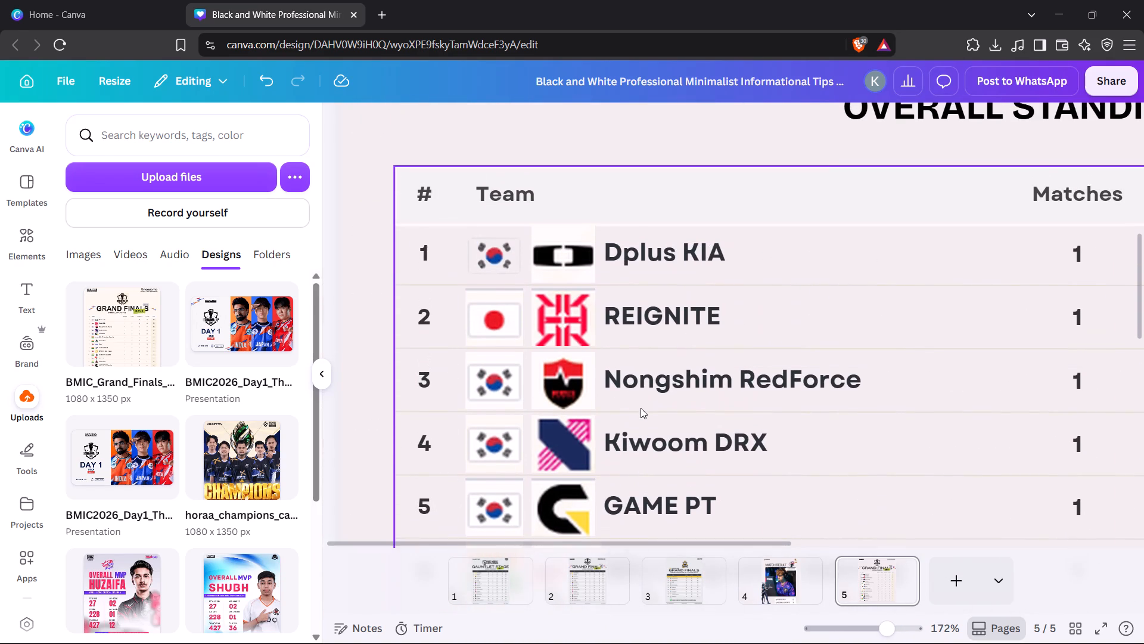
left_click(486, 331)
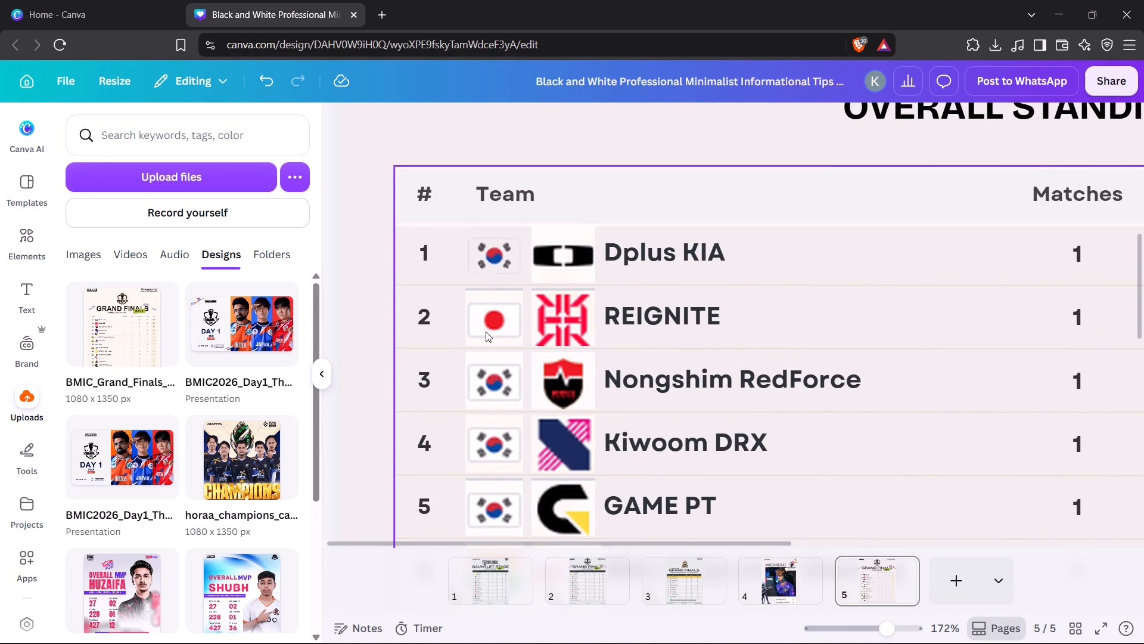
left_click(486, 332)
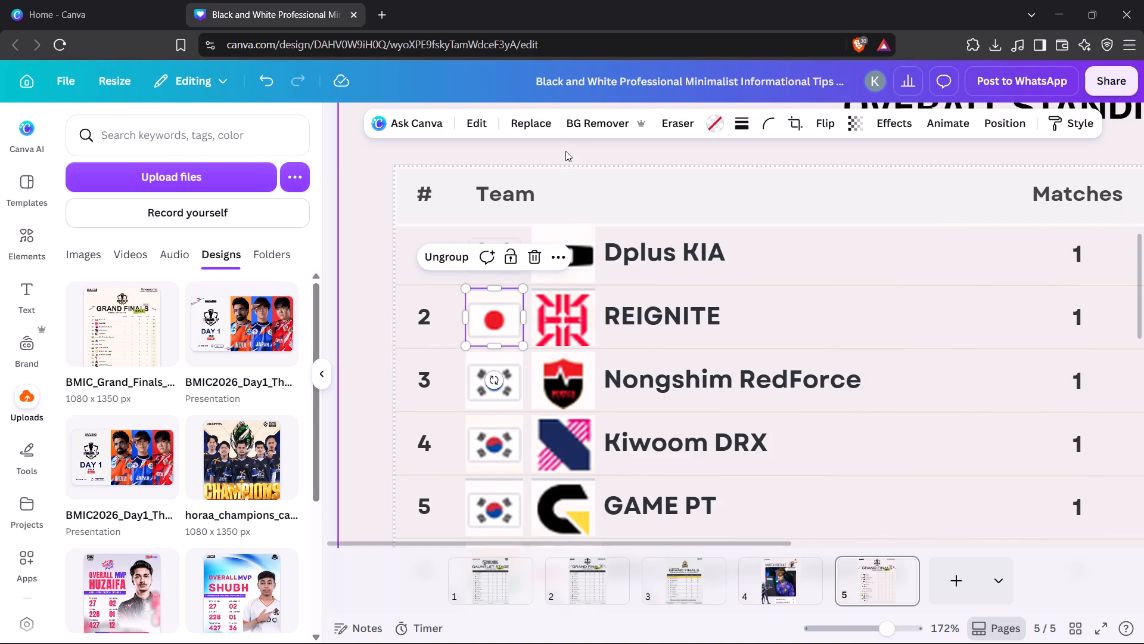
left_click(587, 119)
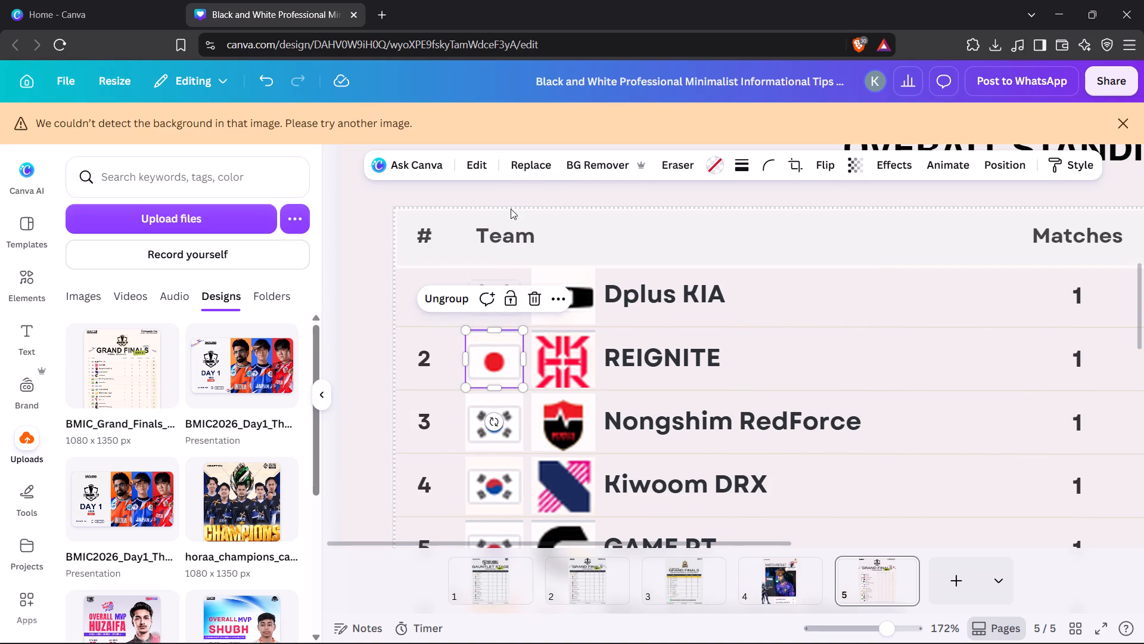
Replace the REIGNITE row's flag image with the recently used Japanese flag photo.
left_click(534, 157)
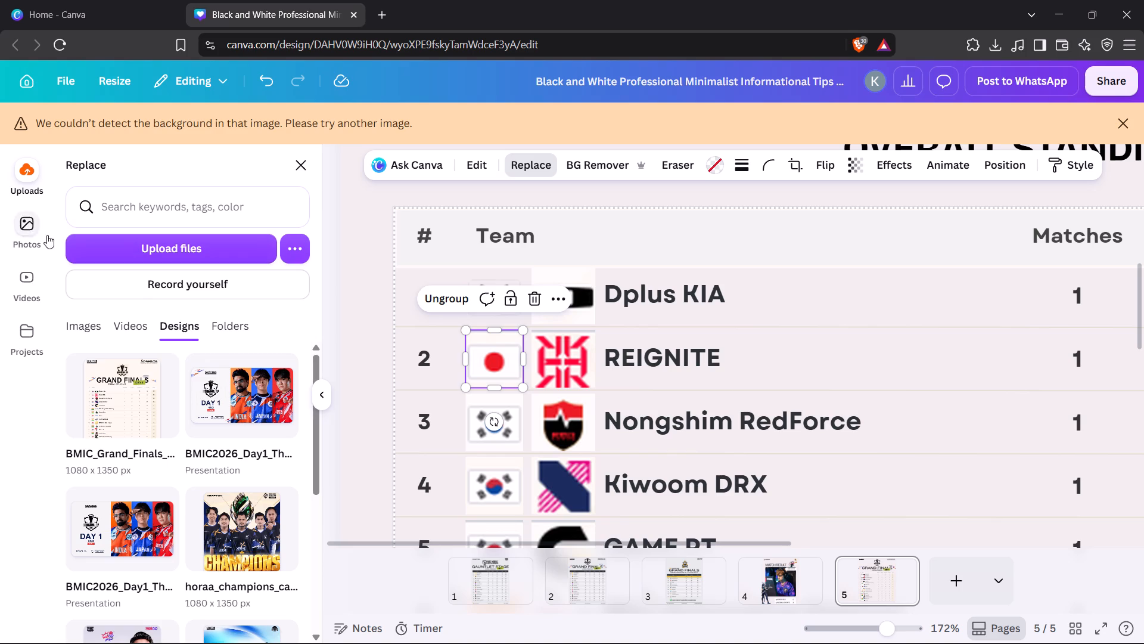
left_click(24, 235)
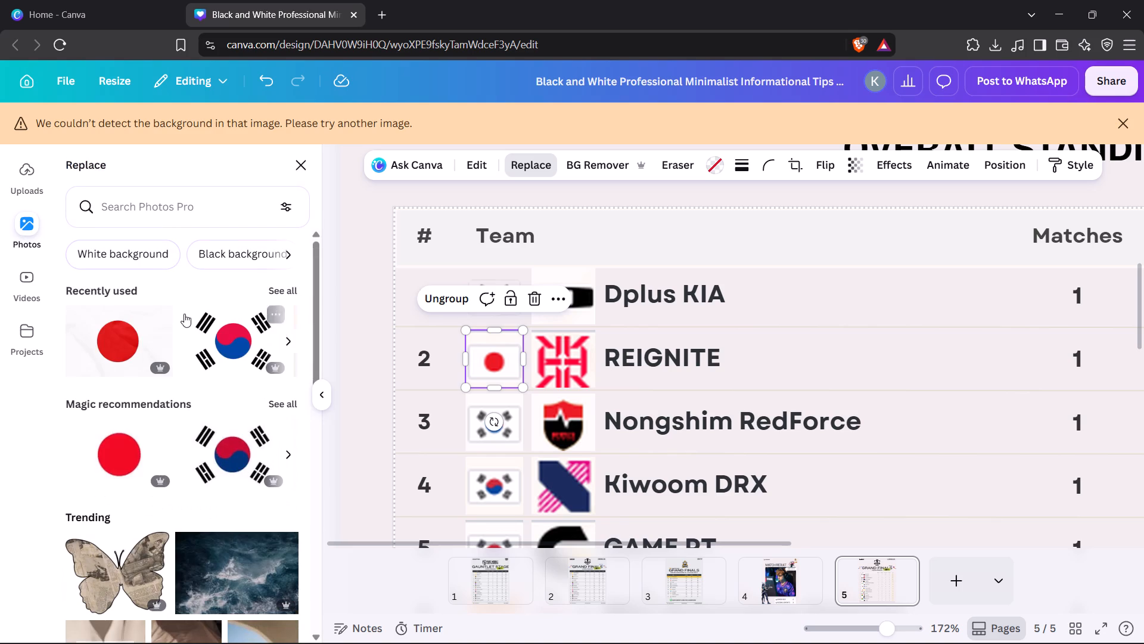
left_click(129, 352)
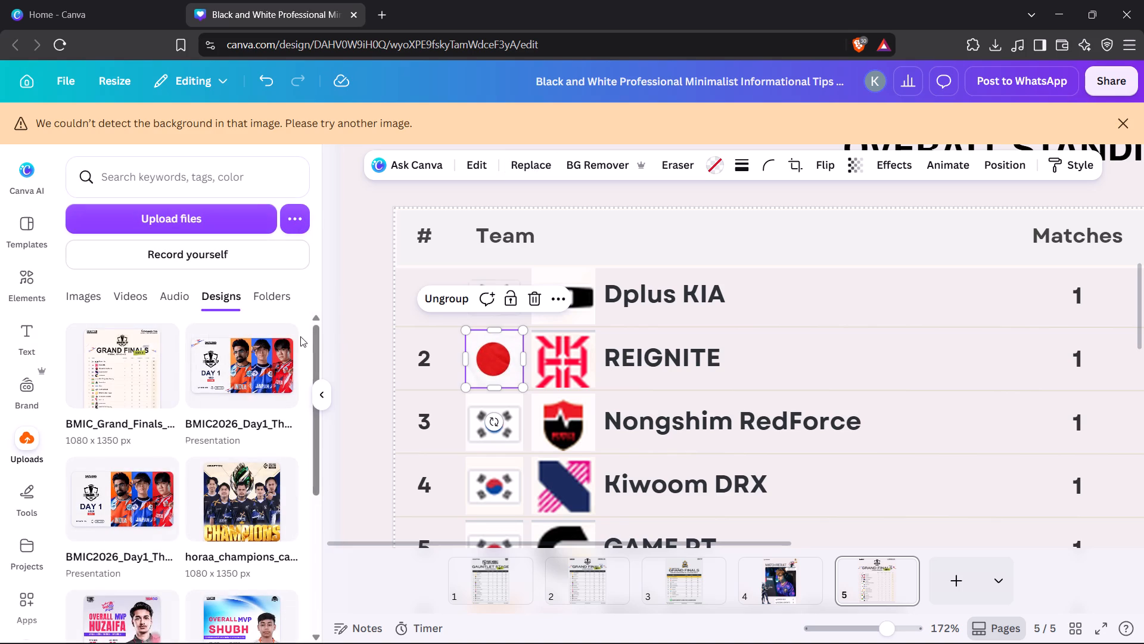
left_click(350, 300)
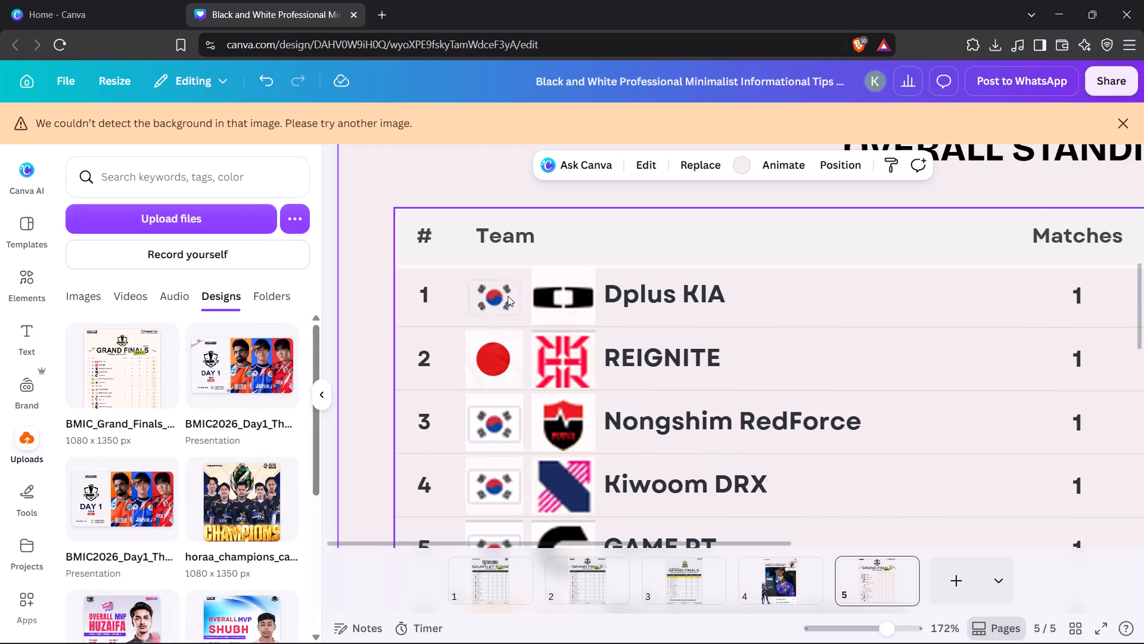
Replace the Dplus KIA row's flag image with the recently used South Korean flag photo.
left_click(508, 296)
left_click(508, 296)
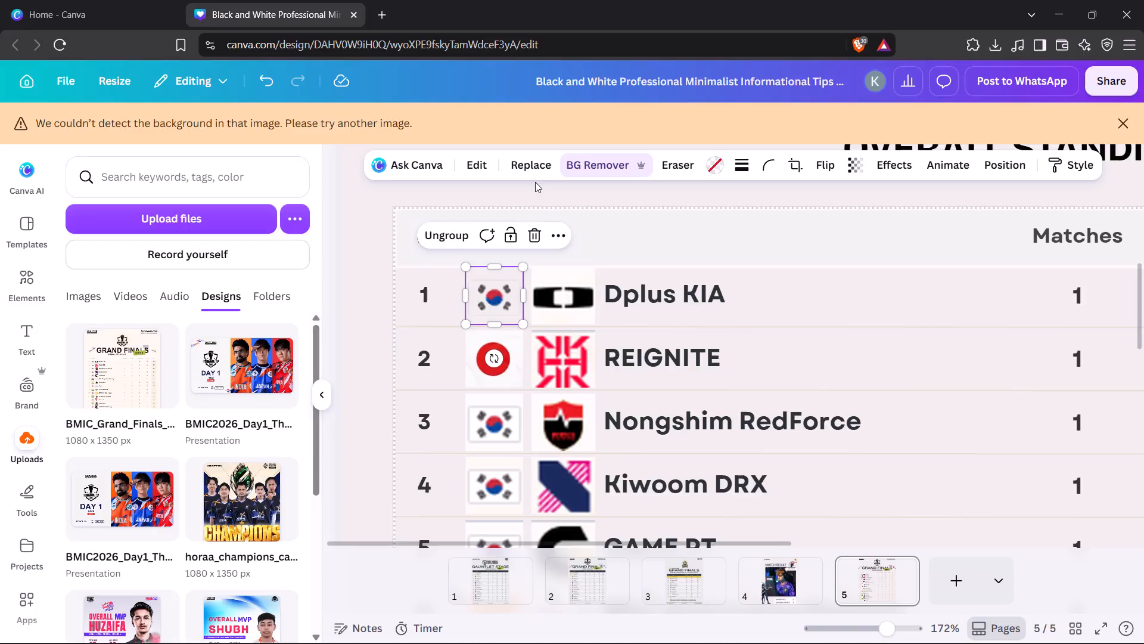
left_click(527, 166)
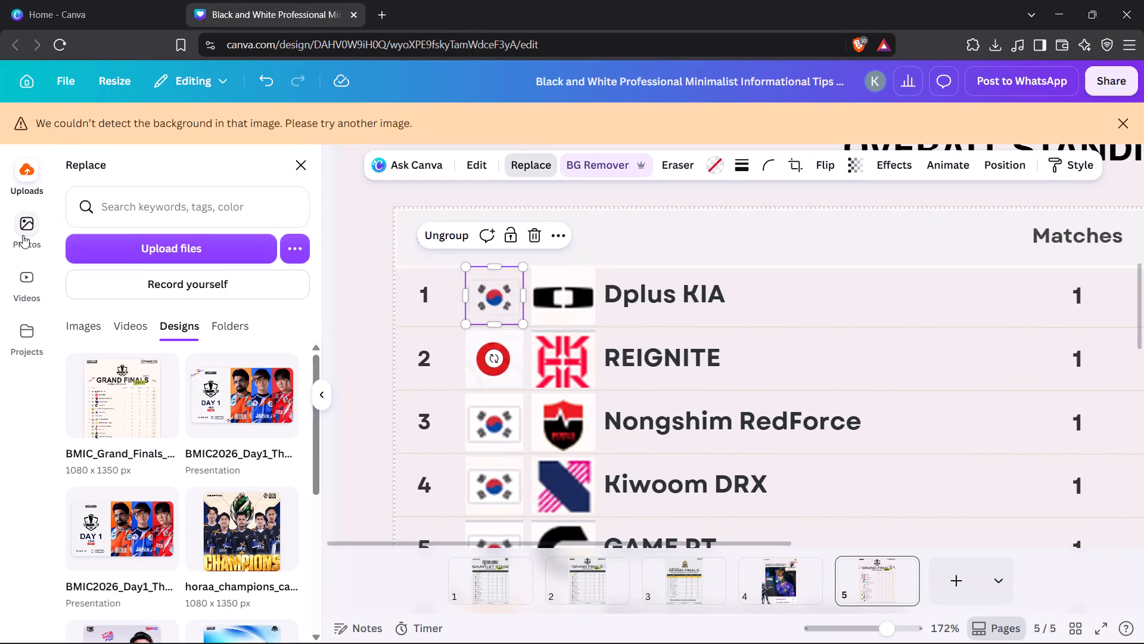
left_click(20, 216)
left_click(225, 346)
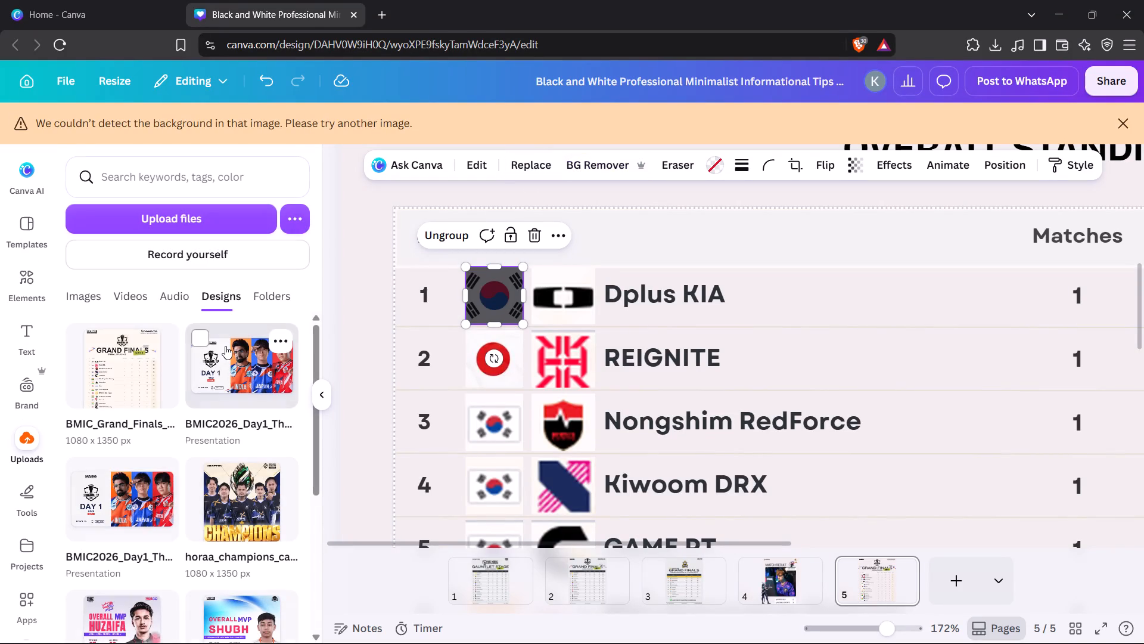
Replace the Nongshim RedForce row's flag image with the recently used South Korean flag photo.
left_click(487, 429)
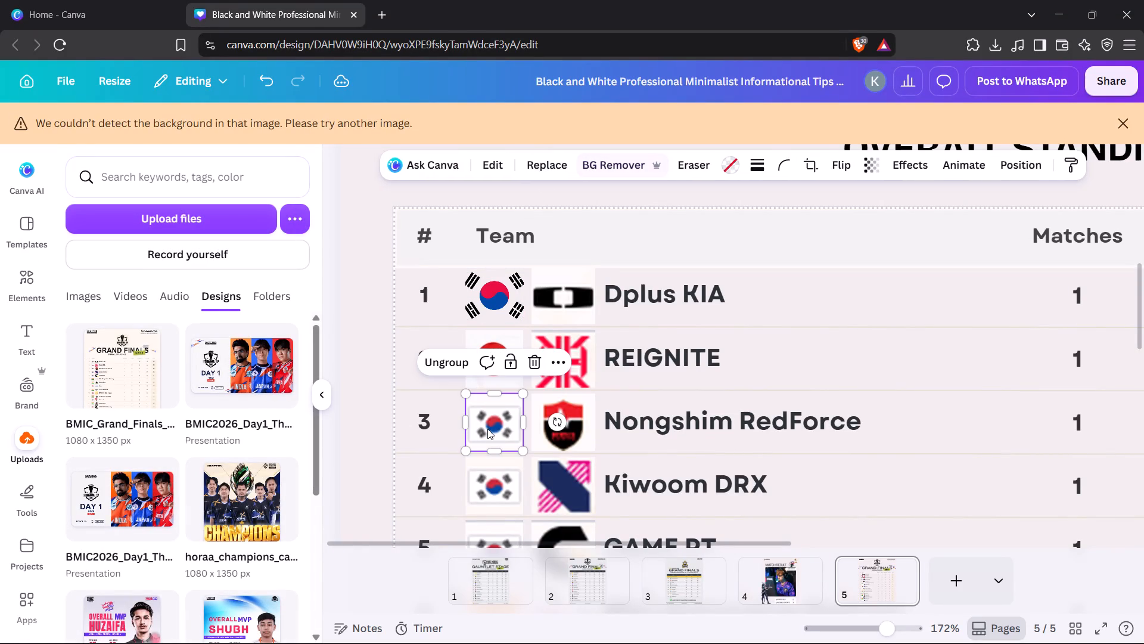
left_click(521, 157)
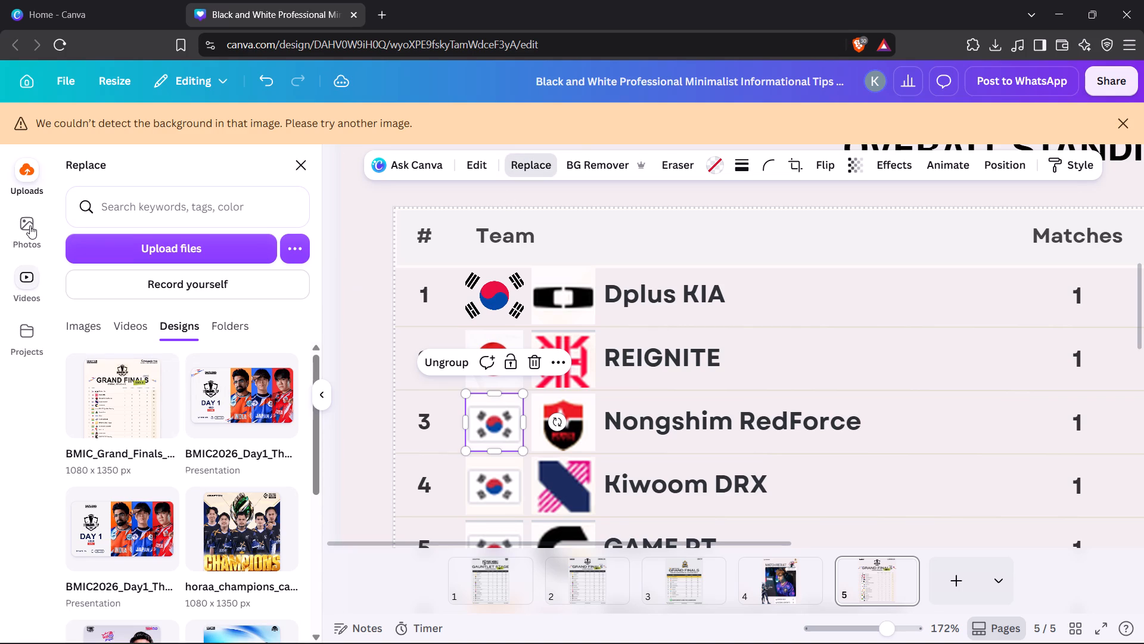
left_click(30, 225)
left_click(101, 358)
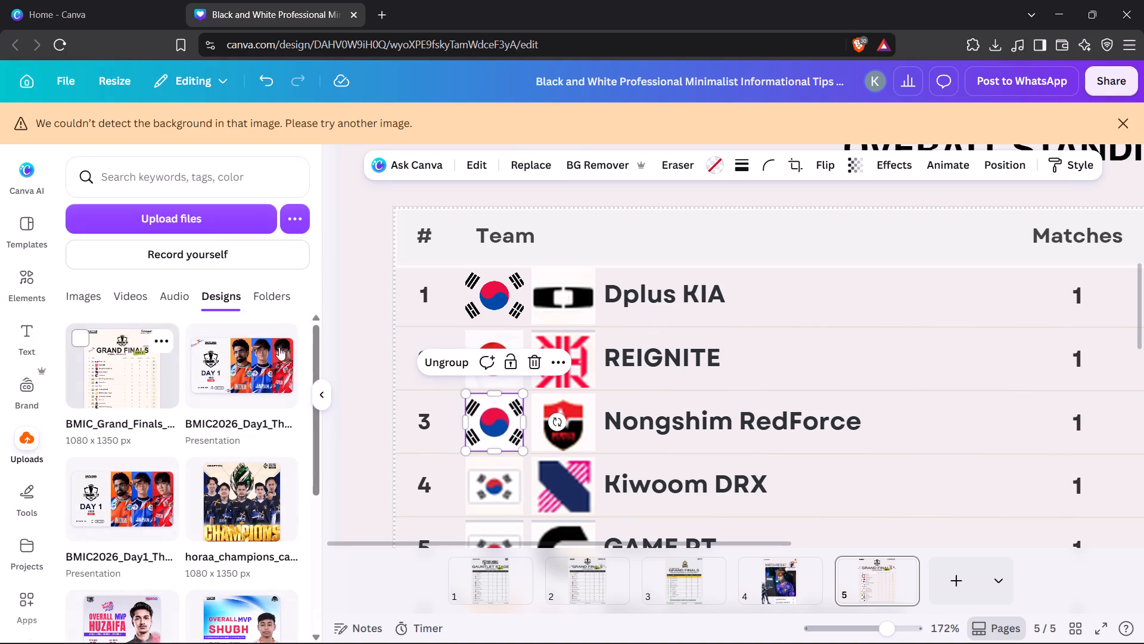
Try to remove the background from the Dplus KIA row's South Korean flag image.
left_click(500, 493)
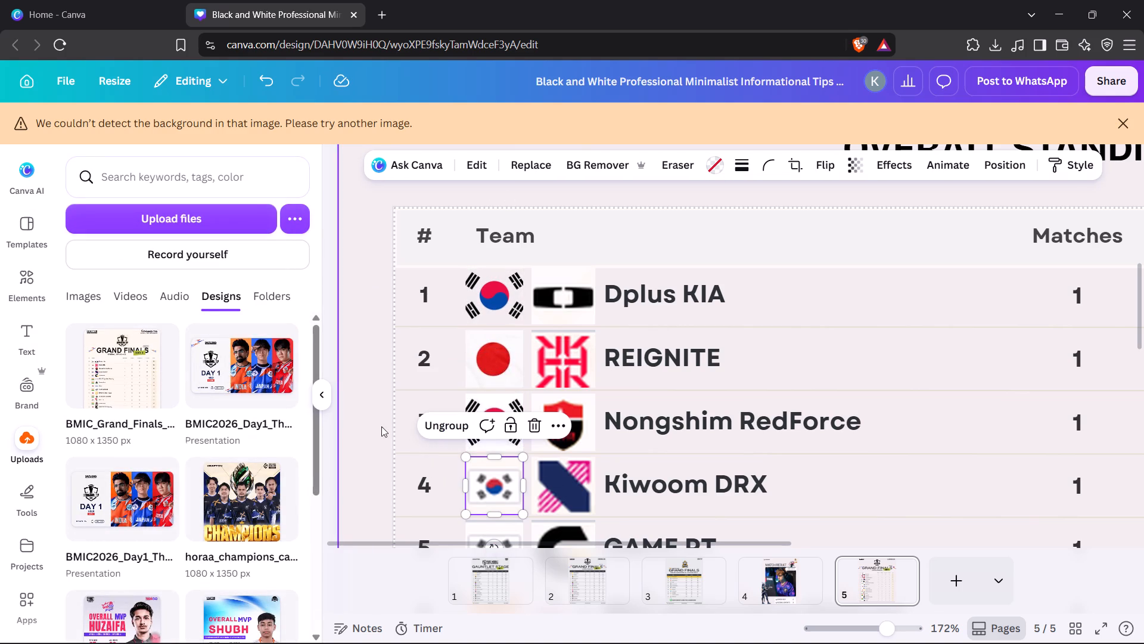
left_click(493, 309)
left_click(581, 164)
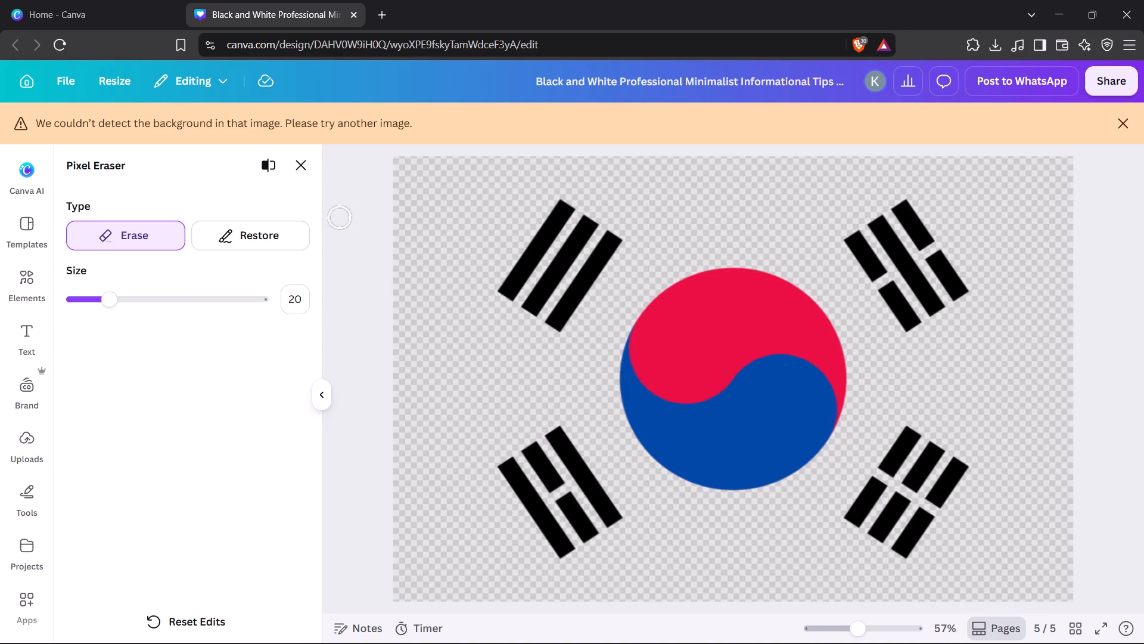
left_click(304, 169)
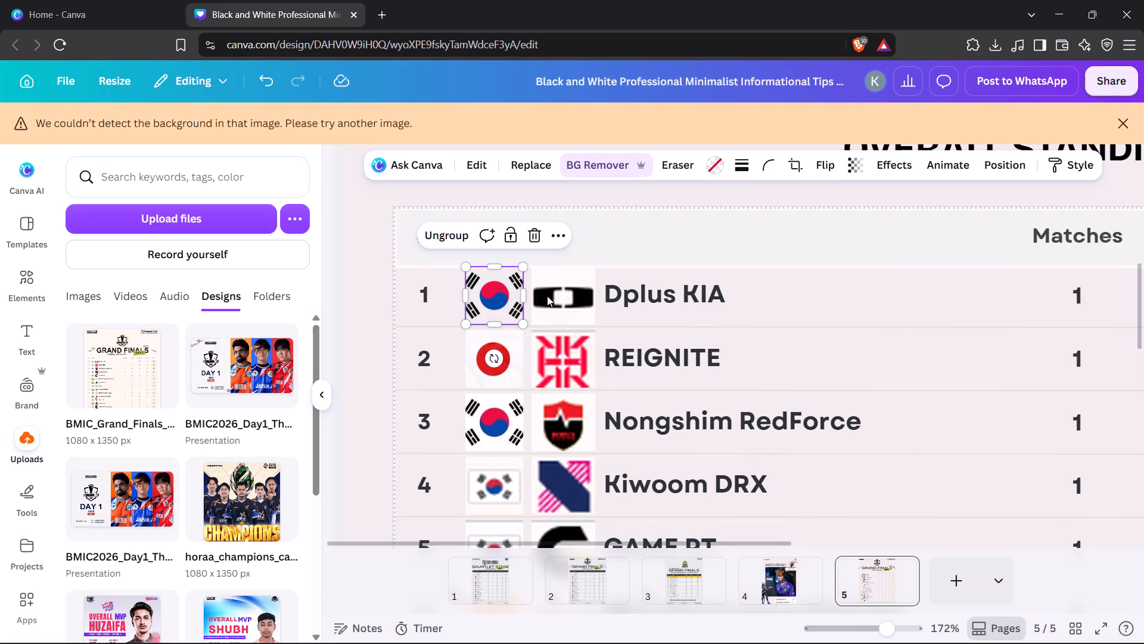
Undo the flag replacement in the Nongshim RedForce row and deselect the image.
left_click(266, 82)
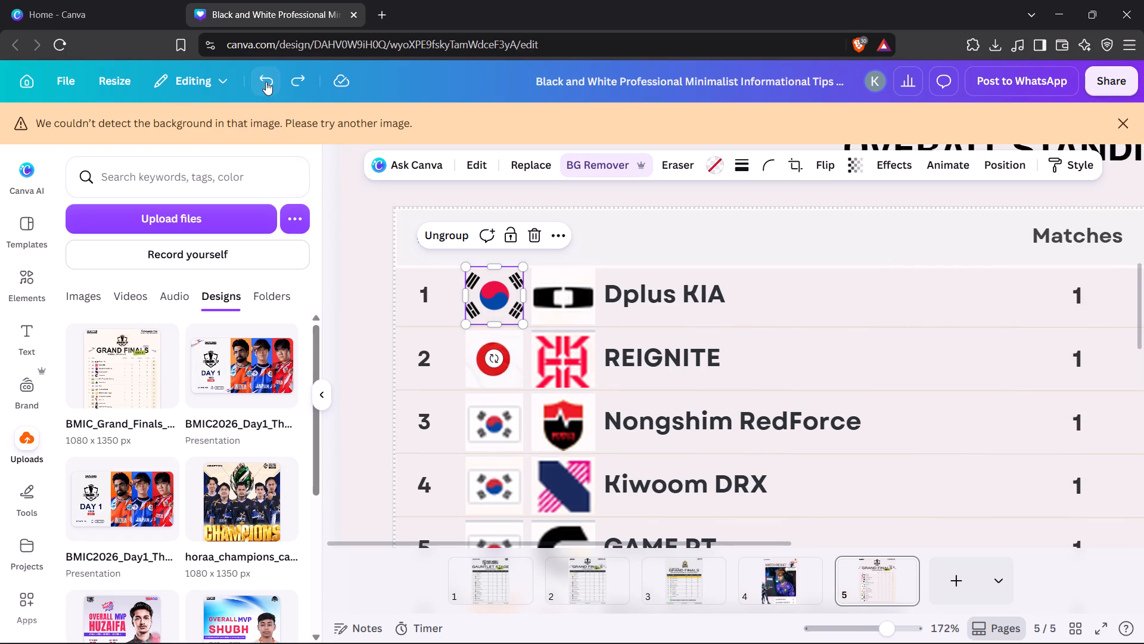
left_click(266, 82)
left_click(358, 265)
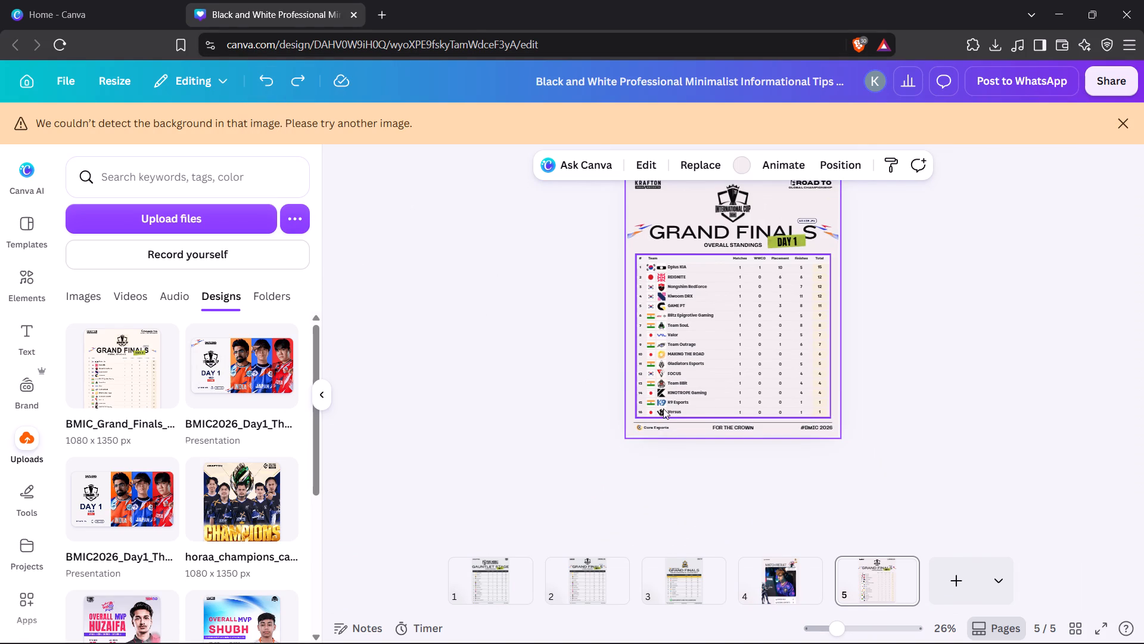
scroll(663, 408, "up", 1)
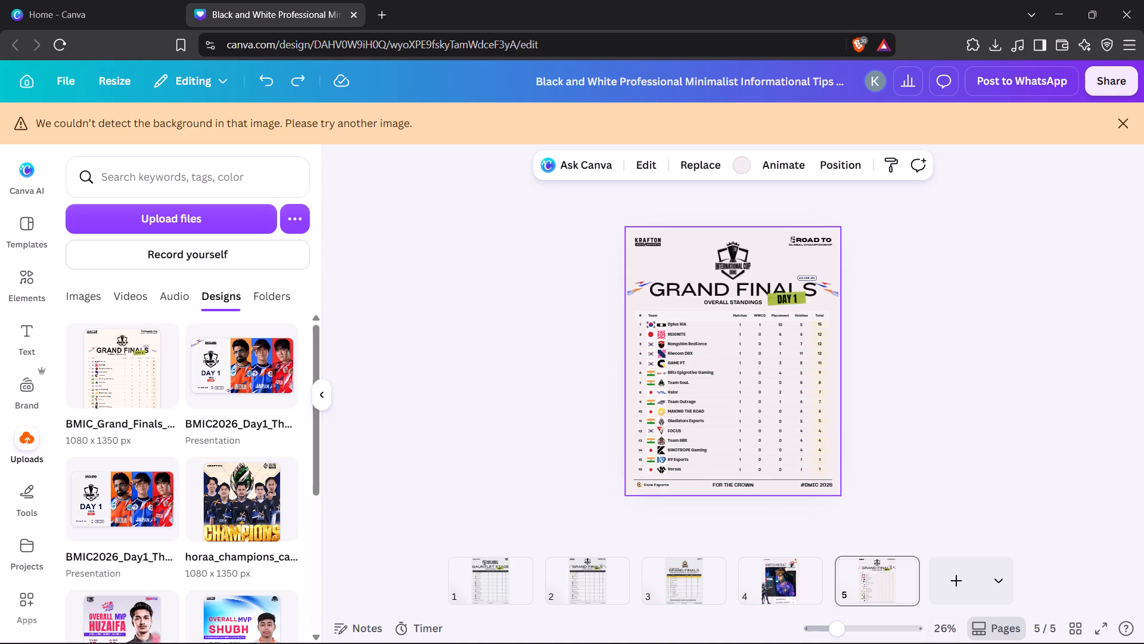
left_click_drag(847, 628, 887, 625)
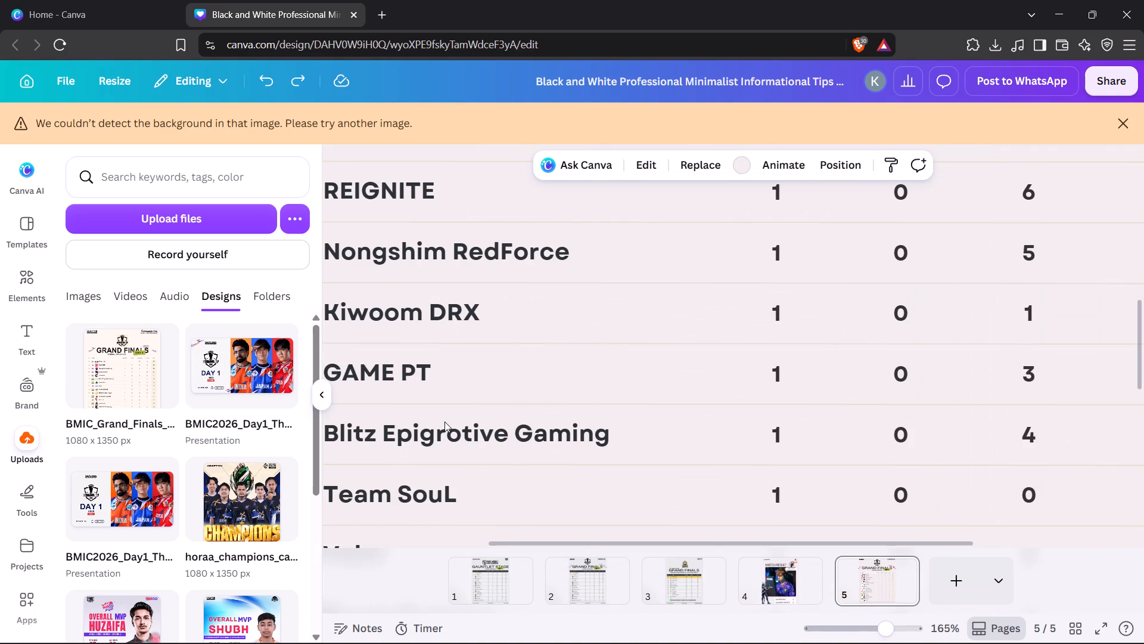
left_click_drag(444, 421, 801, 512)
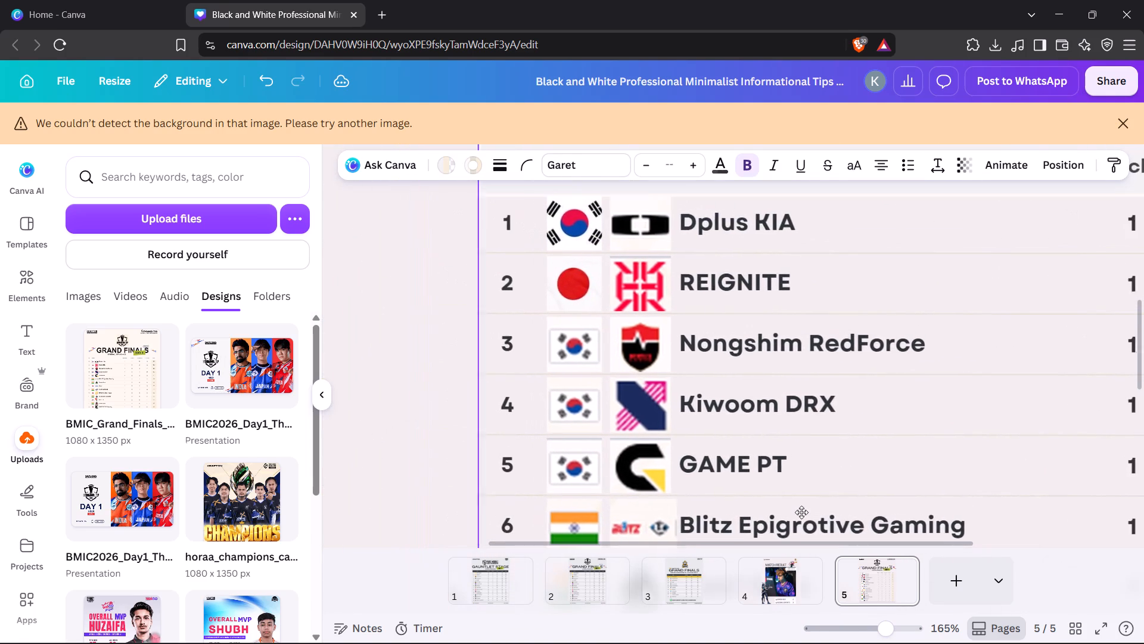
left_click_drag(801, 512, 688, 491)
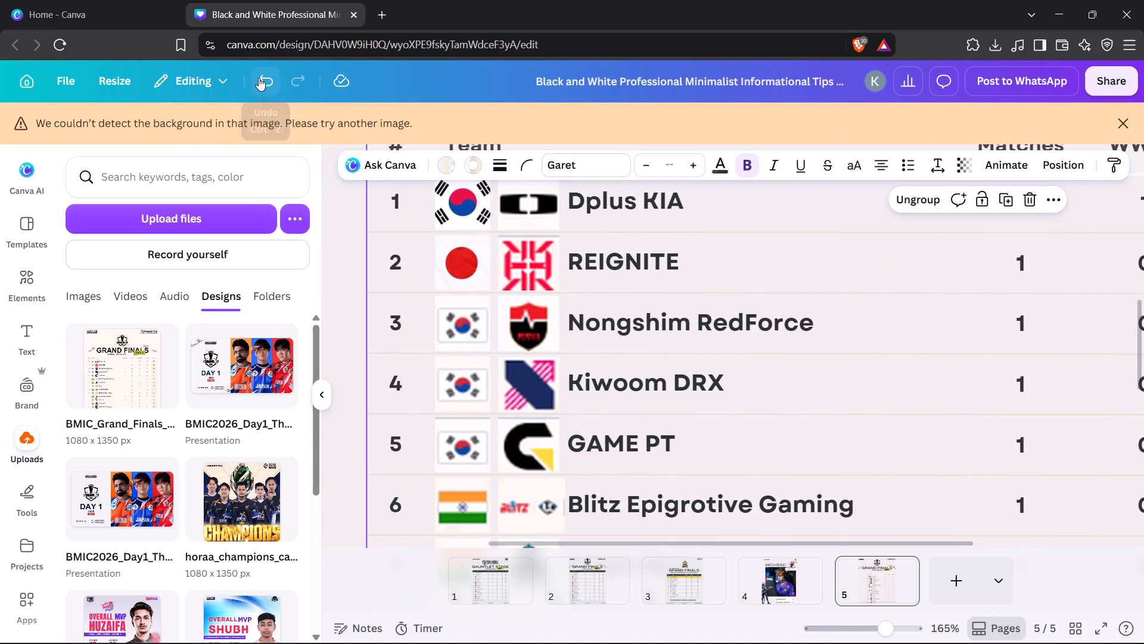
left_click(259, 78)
Dismiss the background-detection warning banner.
left_click(1129, 120)
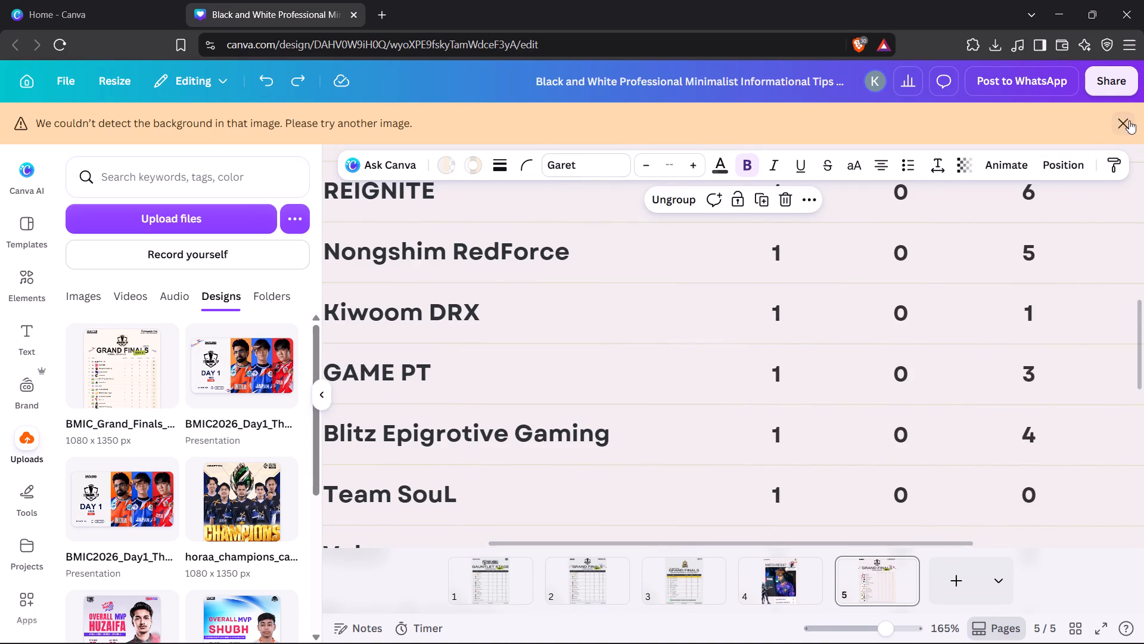
Replace the REIGNITE row's flag image again with the recently used Japanese flag photo.
left_click_drag(770, 541, 606, 571)
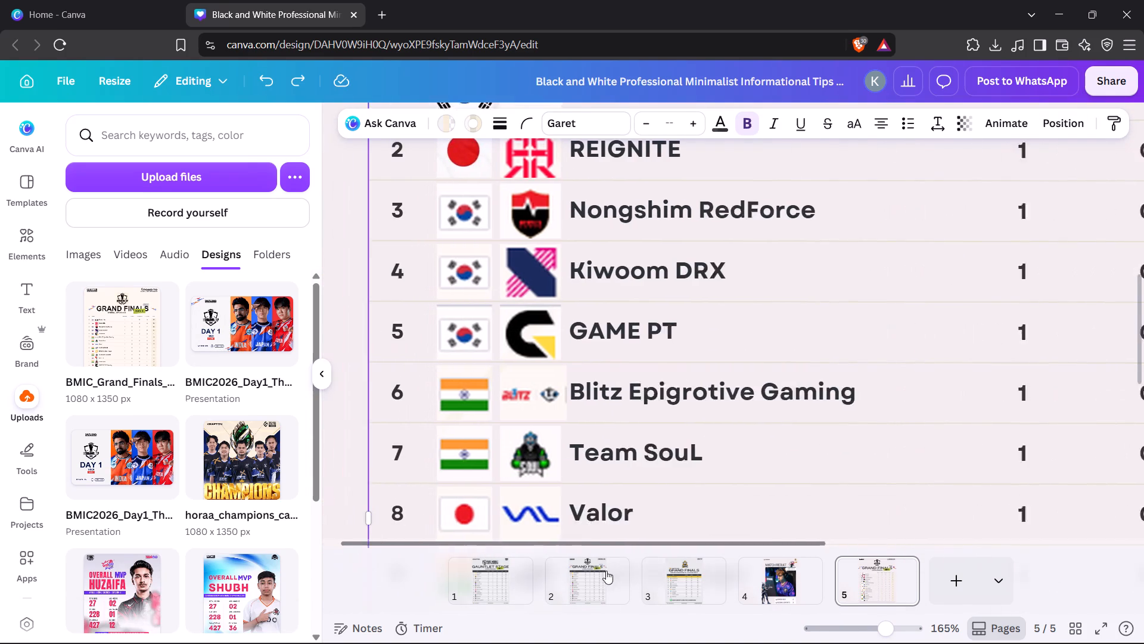
left_click_drag(606, 571, 571, 572)
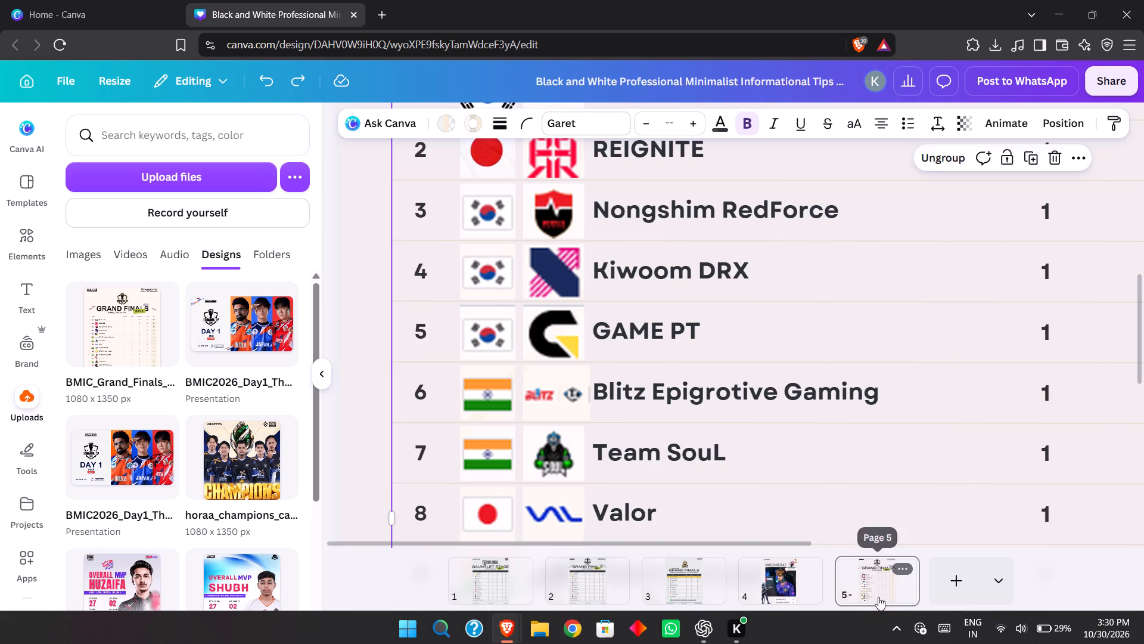
left_click_drag(880, 627, 845, 634)
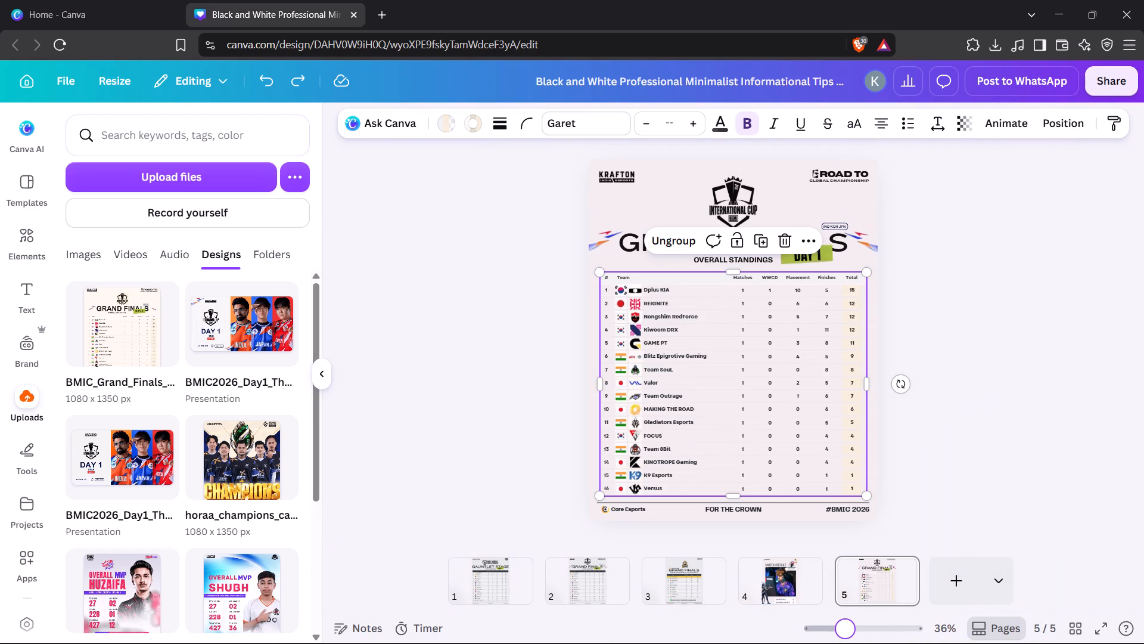
left_click_drag(845, 634, 856, 634)
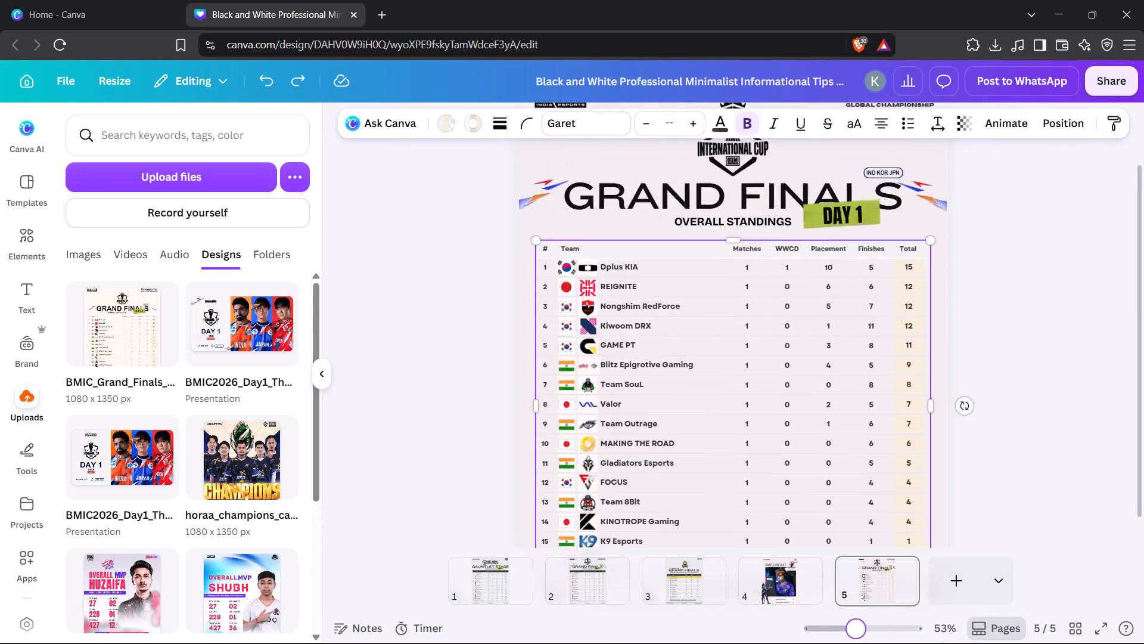
left_click_drag(856, 634, 875, 632)
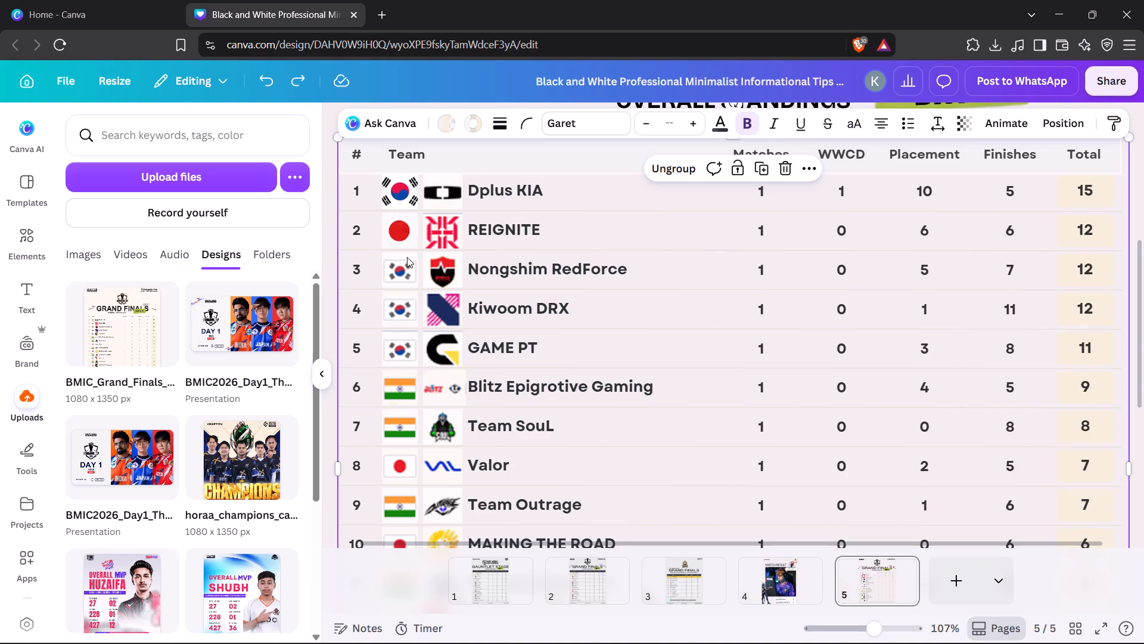
left_click(401, 233)
left_click(521, 126)
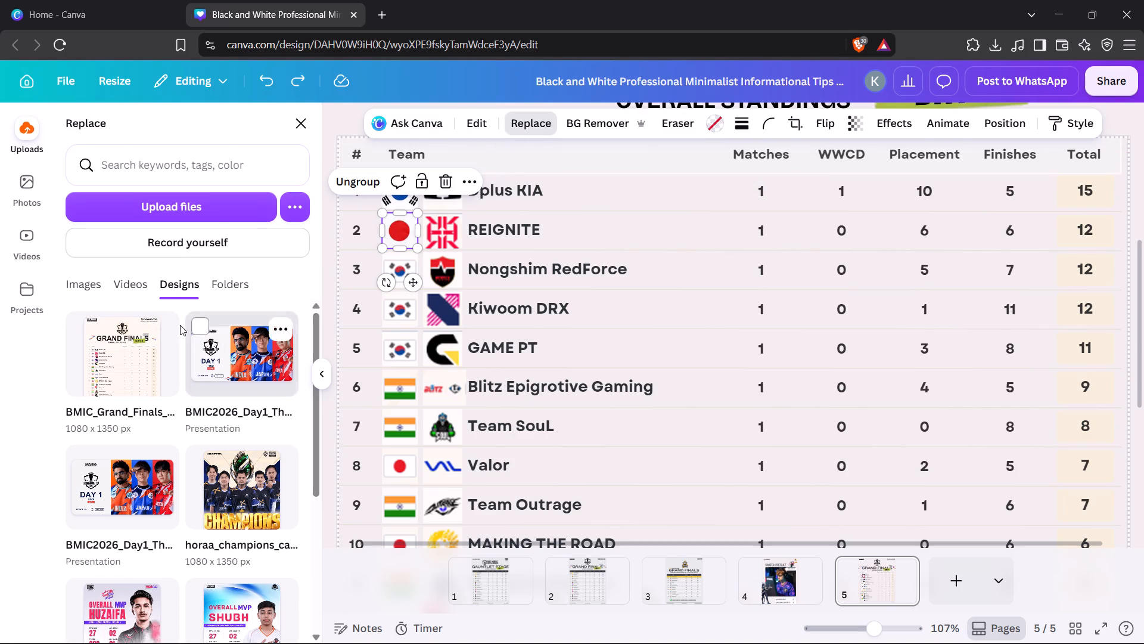
left_click(27, 193)
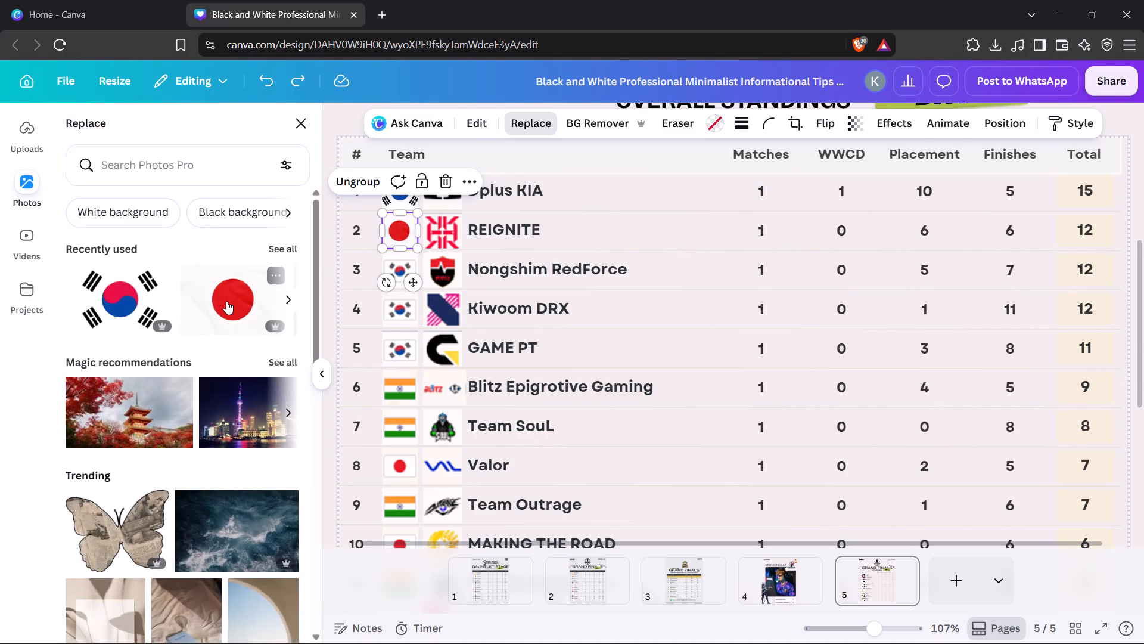
left_click(226, 302)
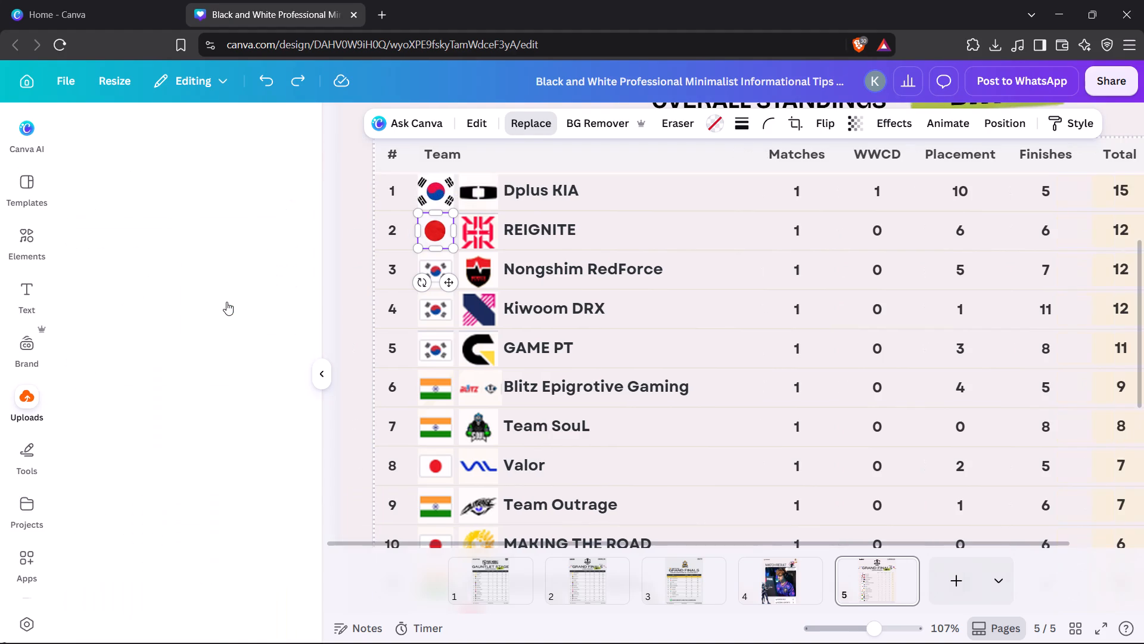
Replace the flag images in the Nongshim RedForce, Kiwoom DRX and GAME PT rows with the recently used South Korean flag photo.
left_click(434, 268)
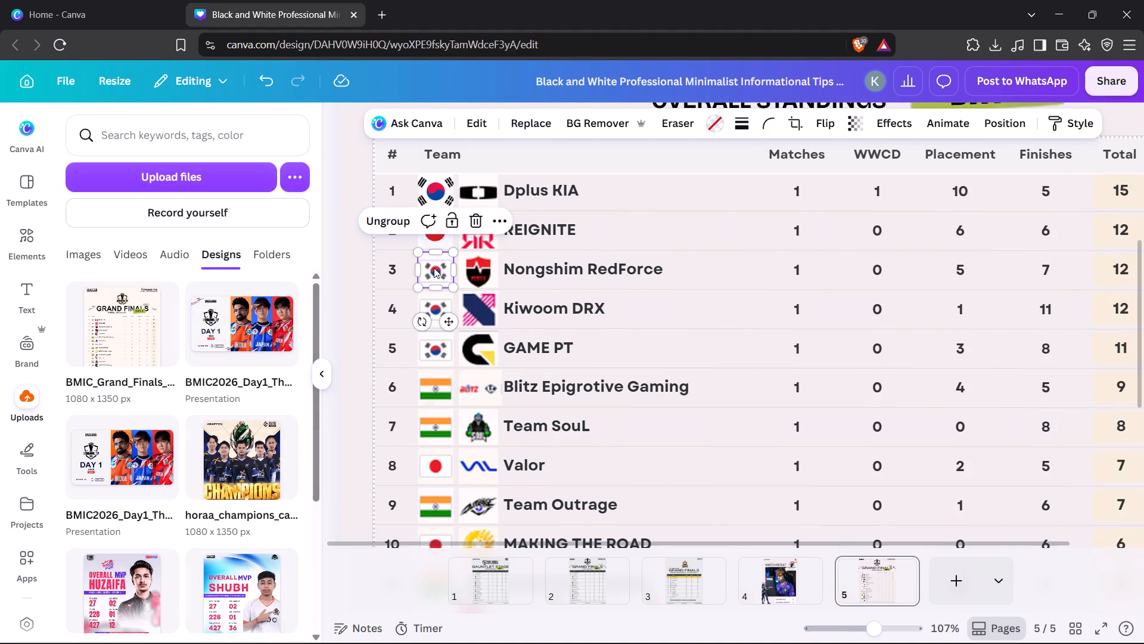
left_click(543, 119)
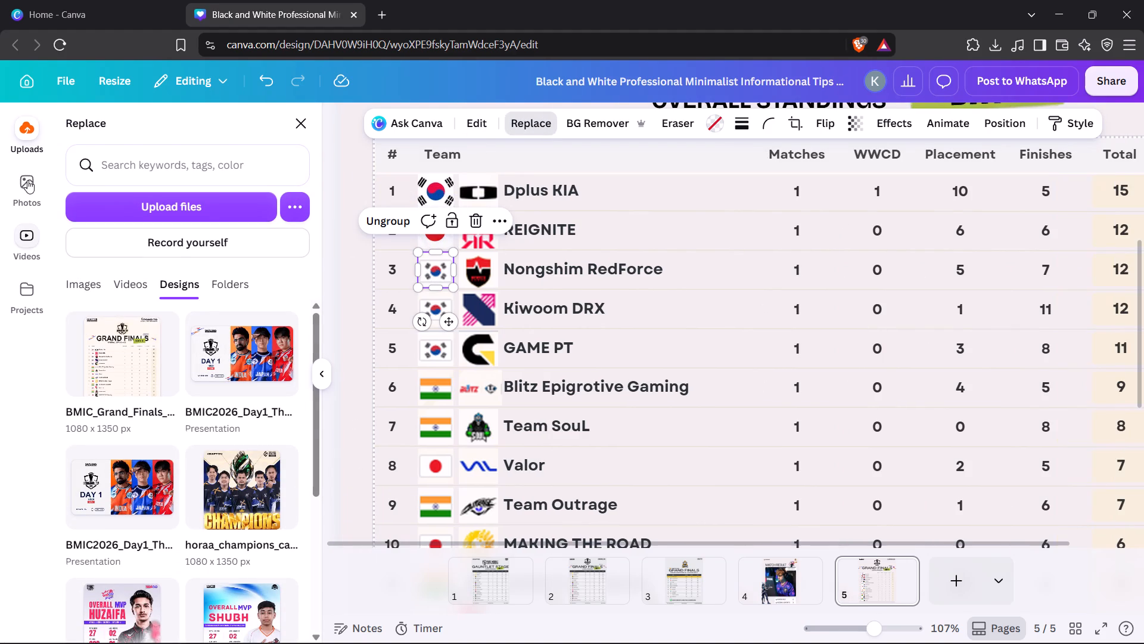
left_click(27, 179)
left_click(244, 312)
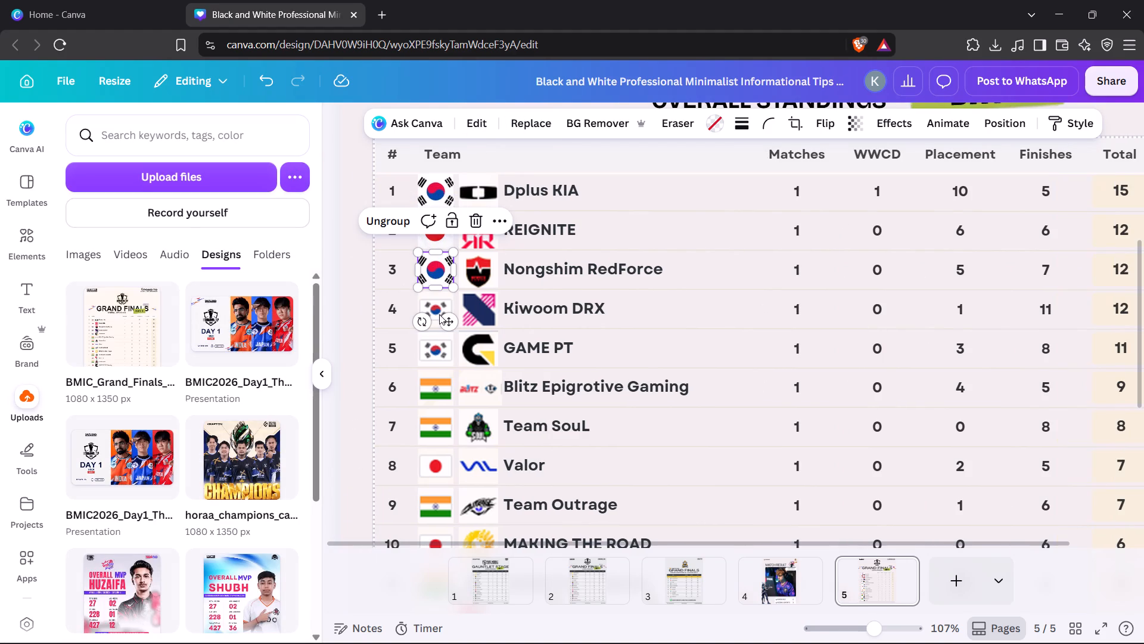
left_click(437, 312)
left_click(526, 128)
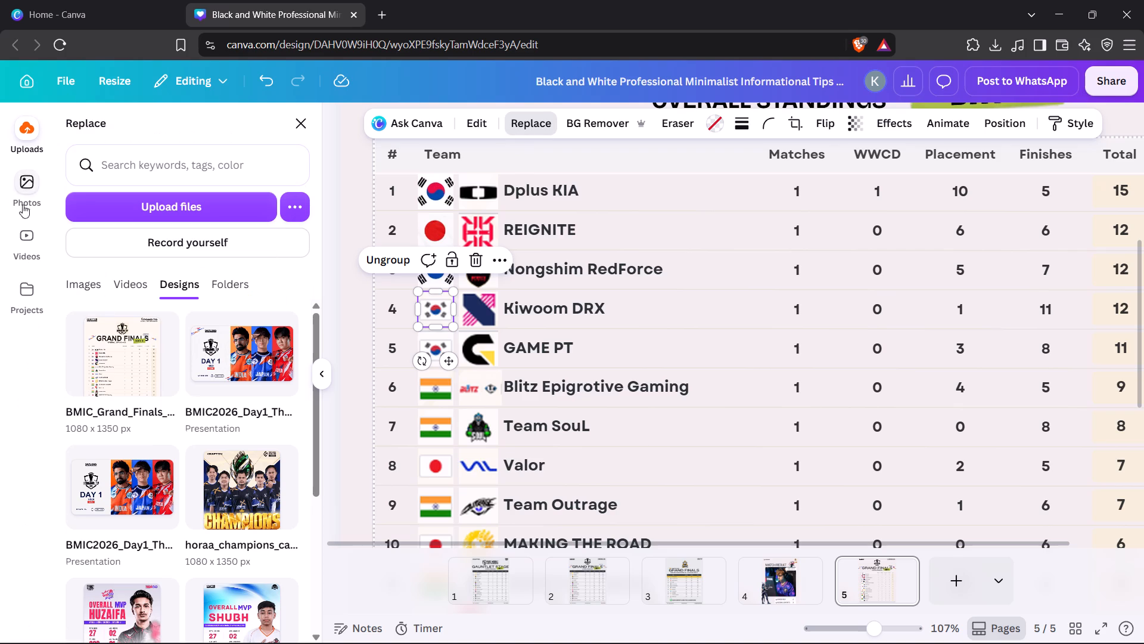
left_click(23, 191)
left_click(104, 306)
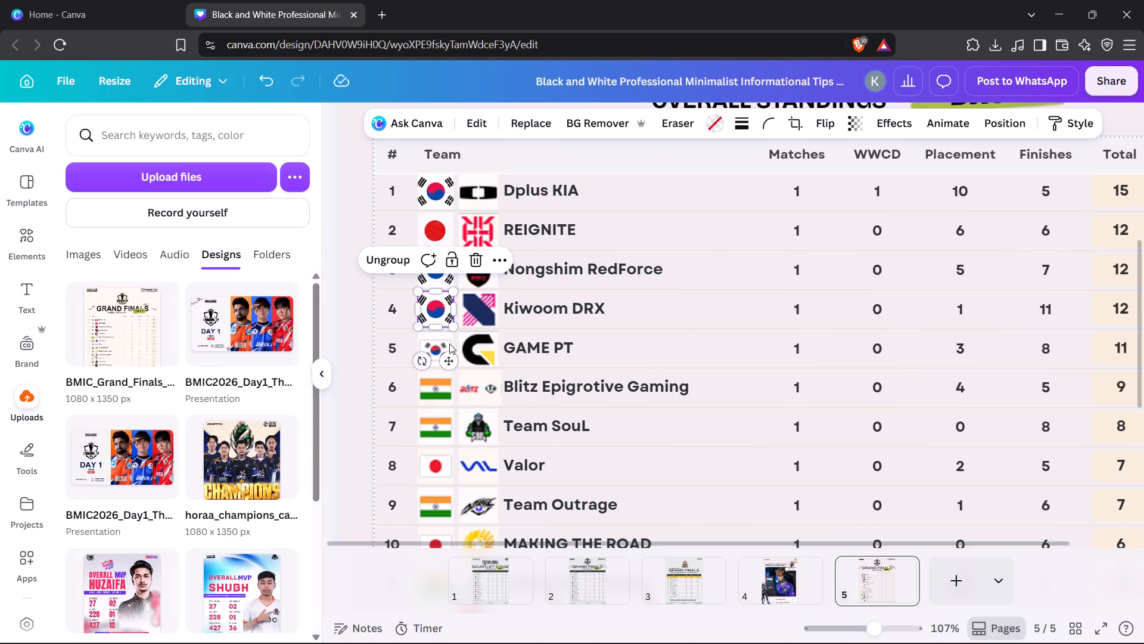
left_click(439, 345)
left_click(518, 118)
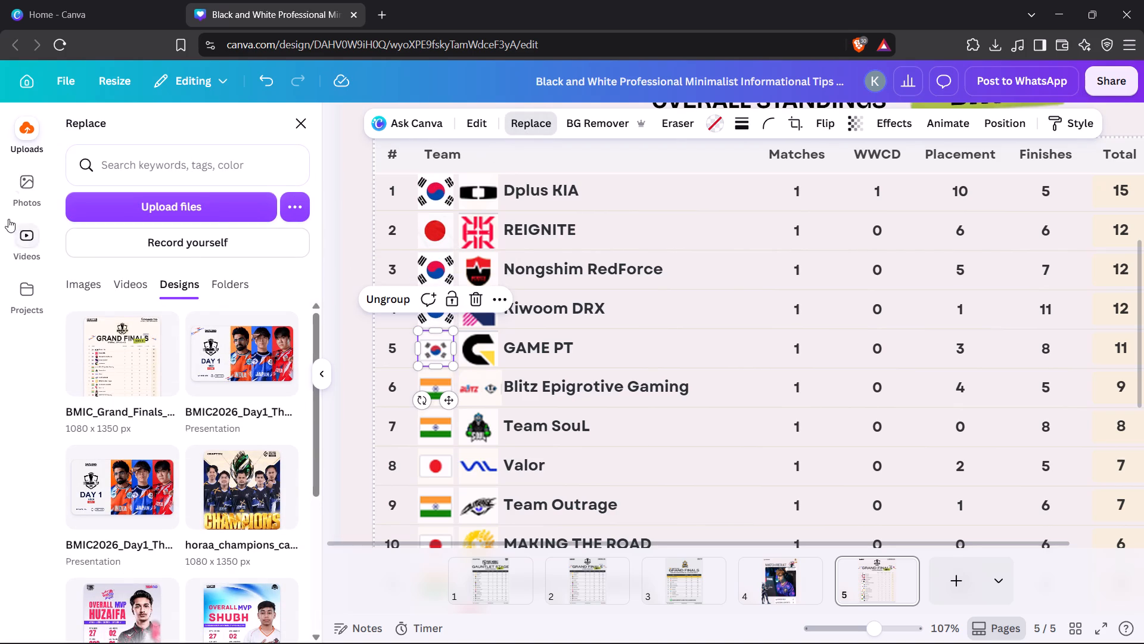
left_click(21, 191)
left_click(112, 315)
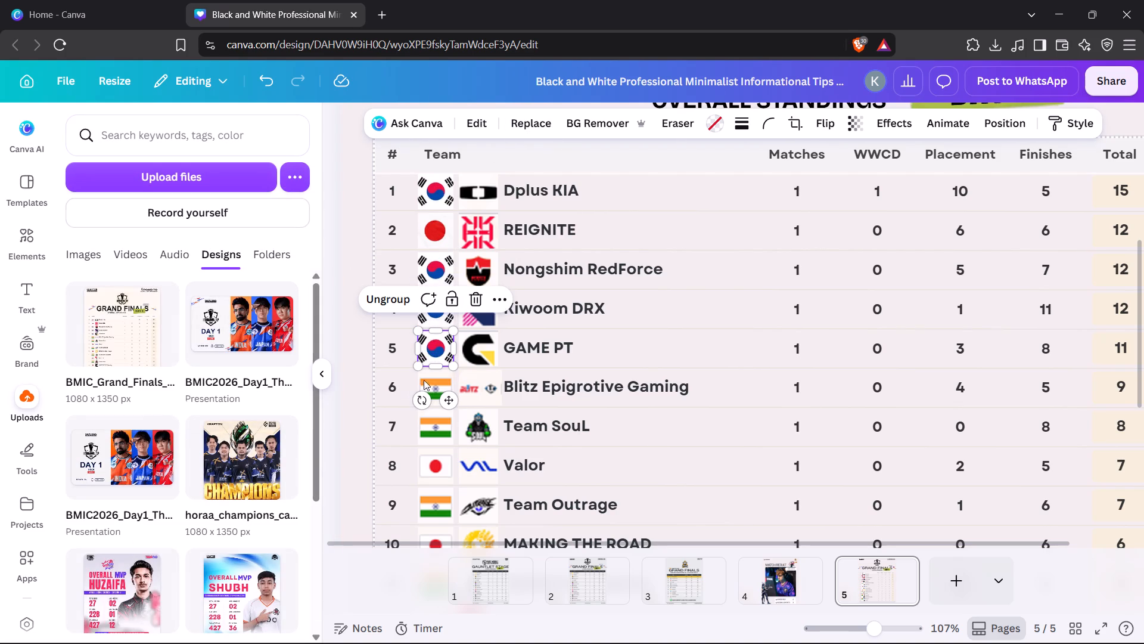
Replace the Blitz Epigrotive Gaming row's flag image with the Indian flag from the full set of recently used photos.
left_click(438, 384)
left_click(523, 121)
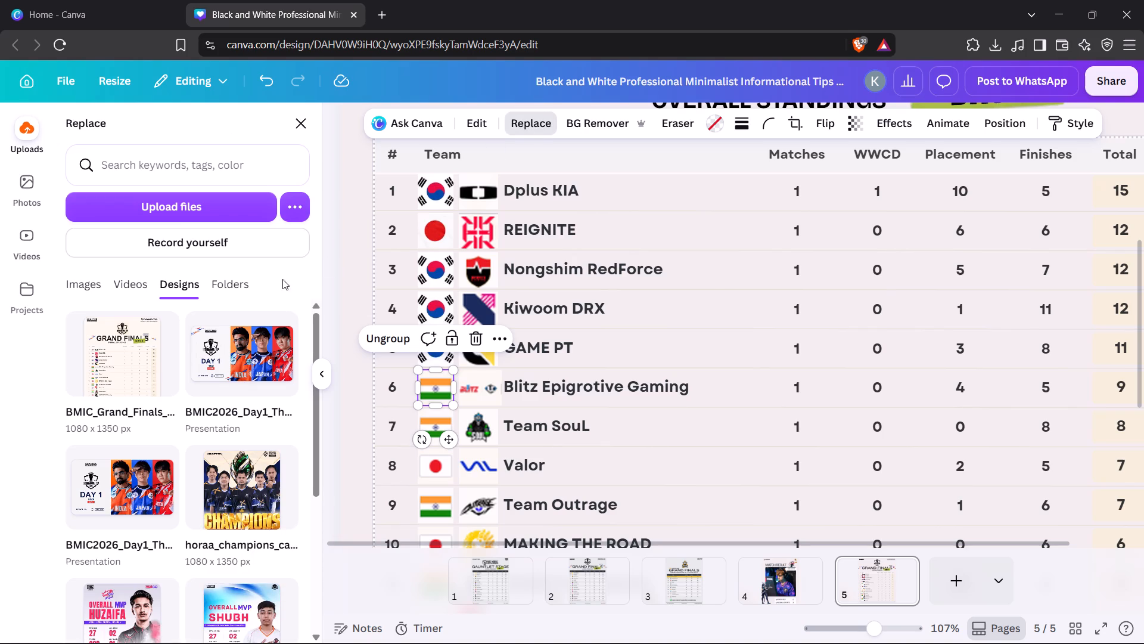
left_click(42, 179)
left_click(289, 251)
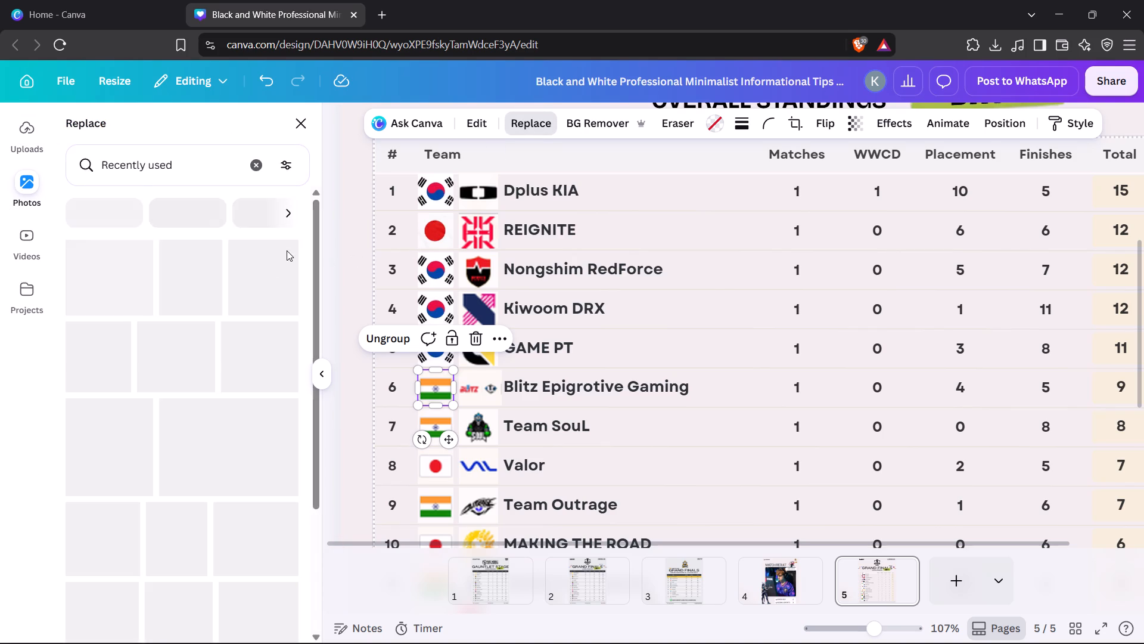
left_click(120, 365)
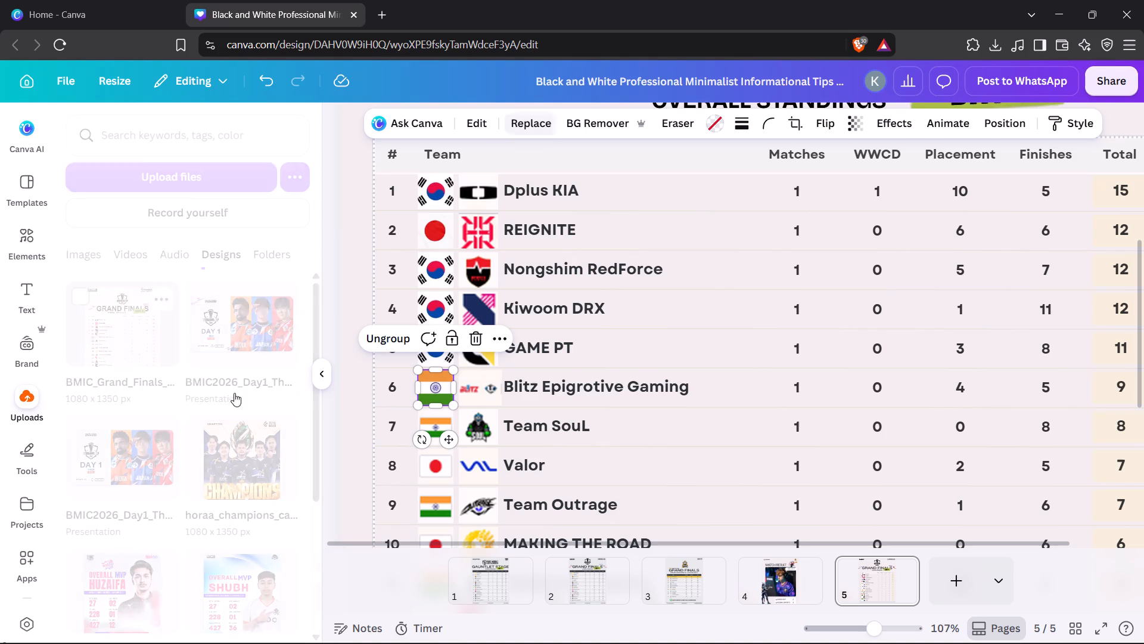
Replace the Team SouL row's flag image with the recently used Indian flag photo.
left_click(427, 420)
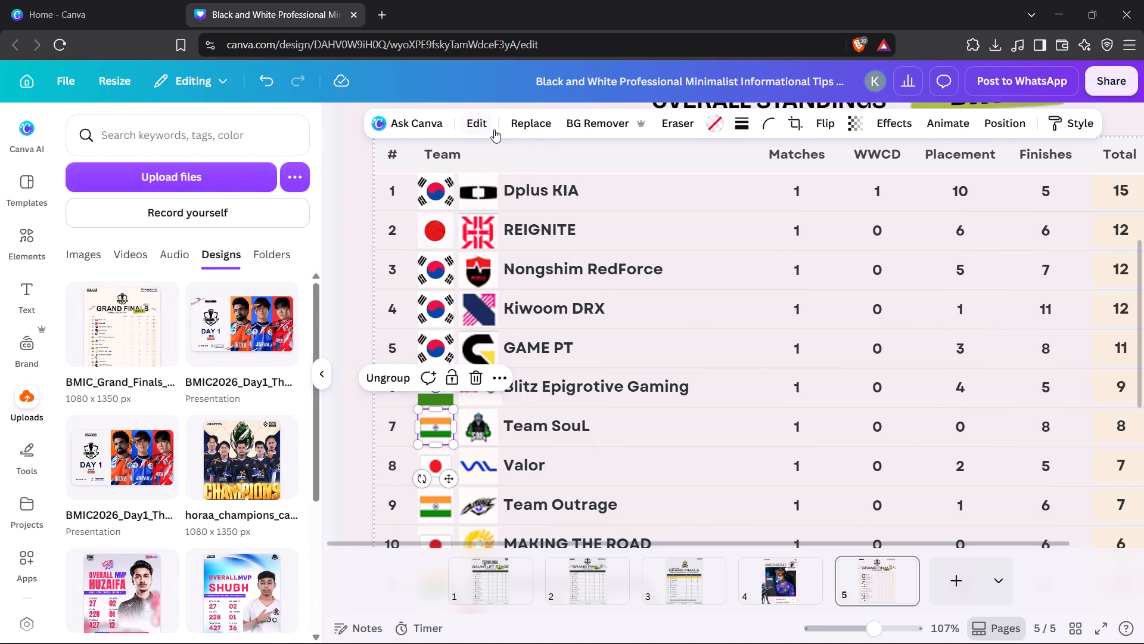
left_click(545, 122)
left_click(15, 184)
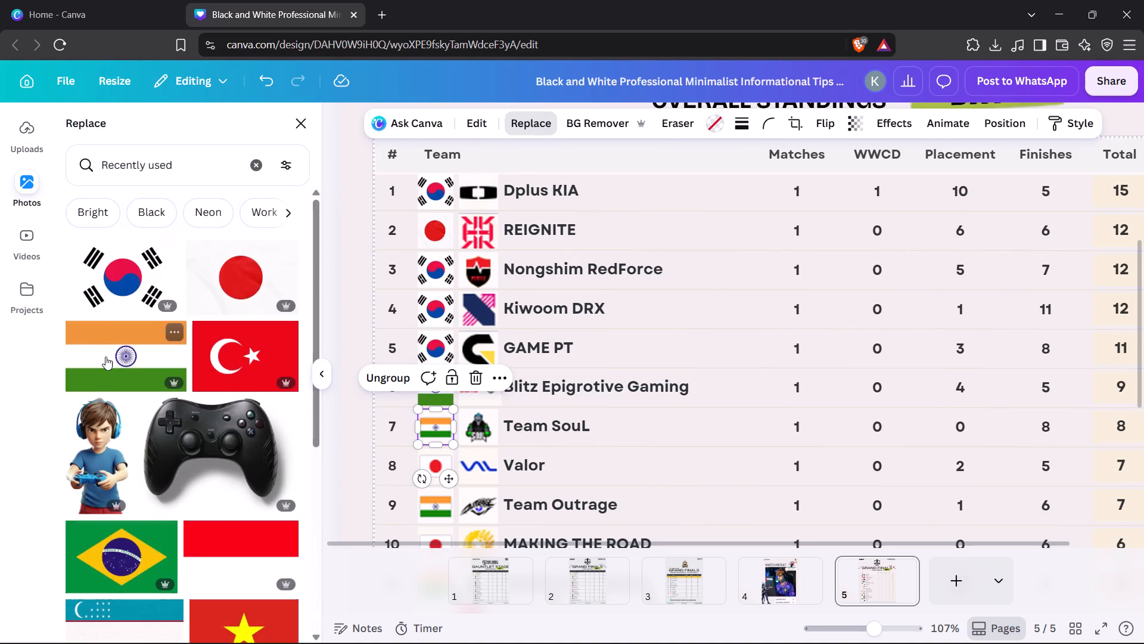
left_click(105, 357)
Replace the Valor row's flag image with the recently used Japanese flag photo.
left_click(442, 465)
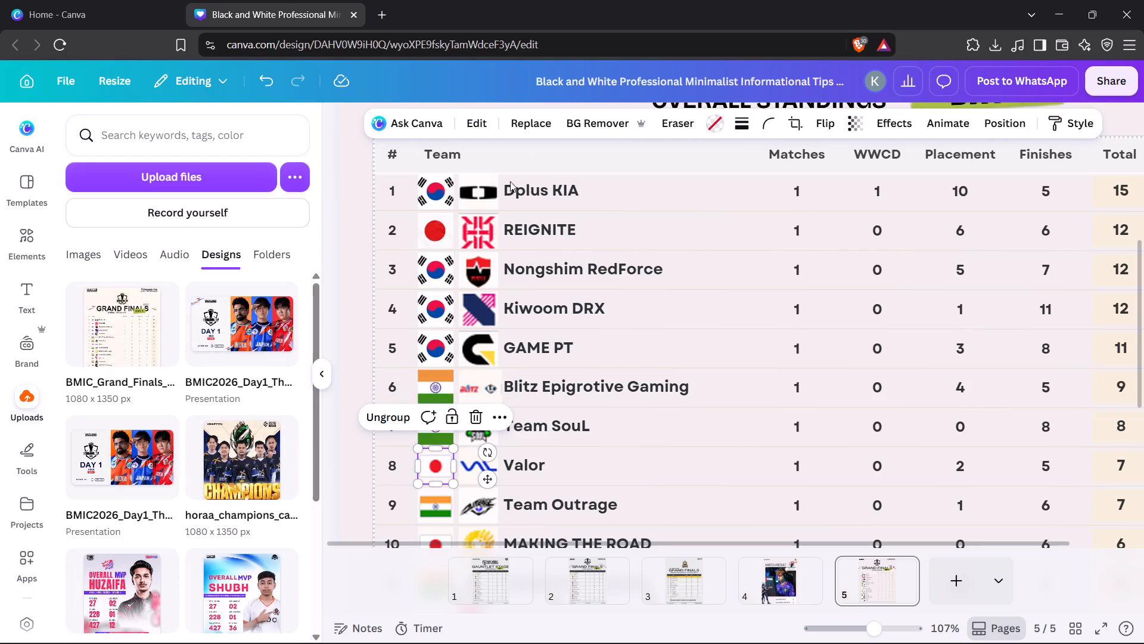
left_click(524, 126)
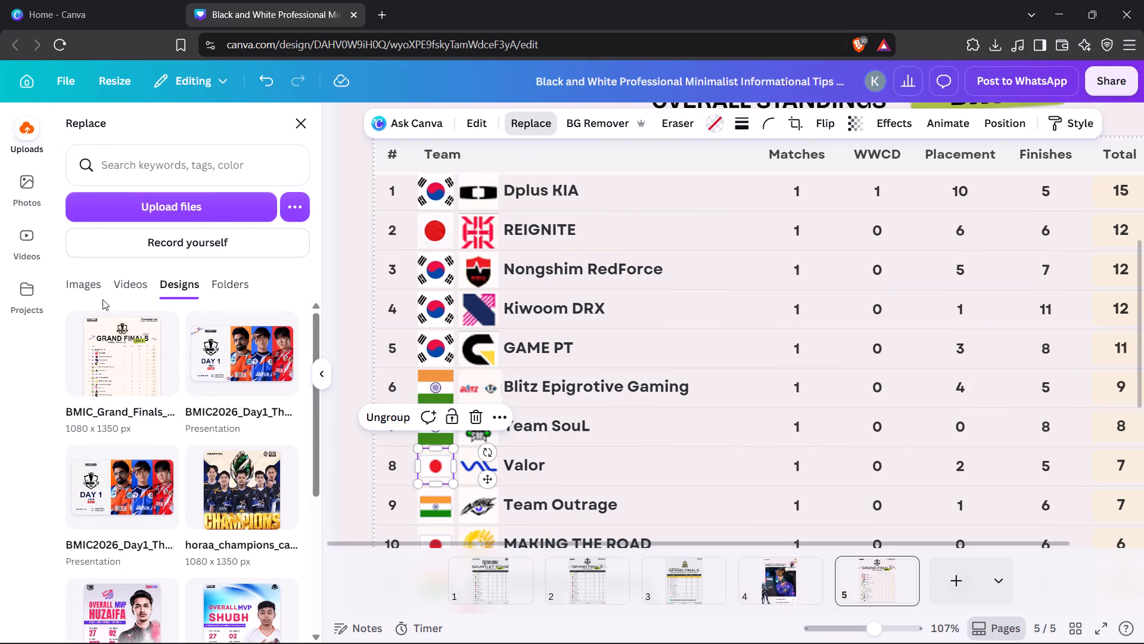
left_click(36, 188)
left_click(250, 278)
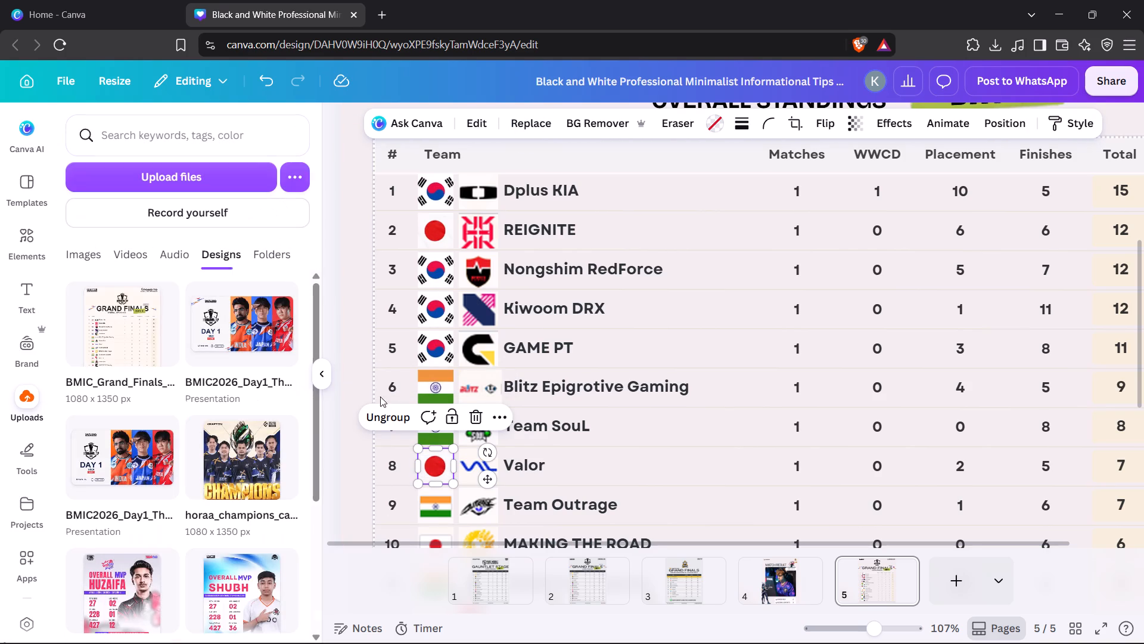
Replace the Team Outrage row's flag image with the recently used Indian flag photo.
left_click(438, 509)
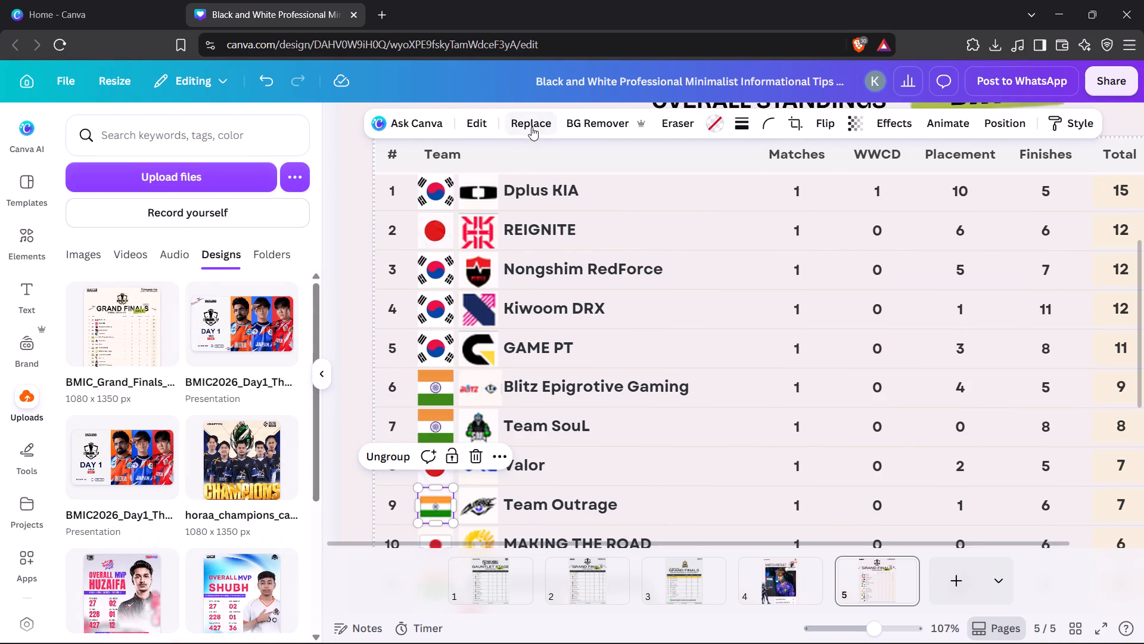
left_click(531, 127)
left_click(13, 179)
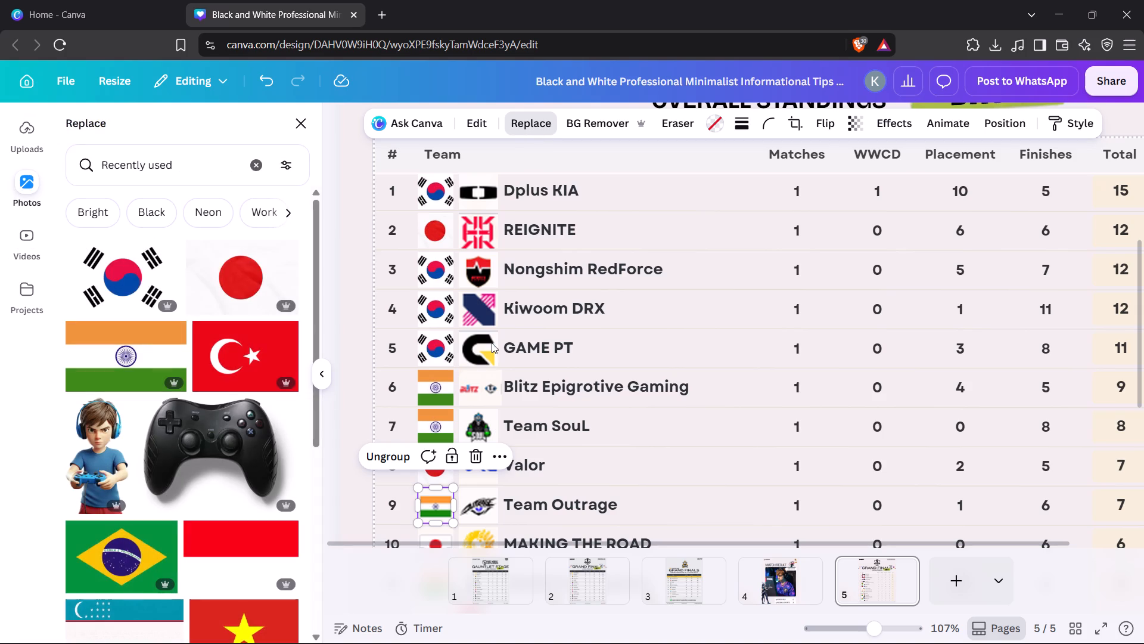
left_click(161, 359)
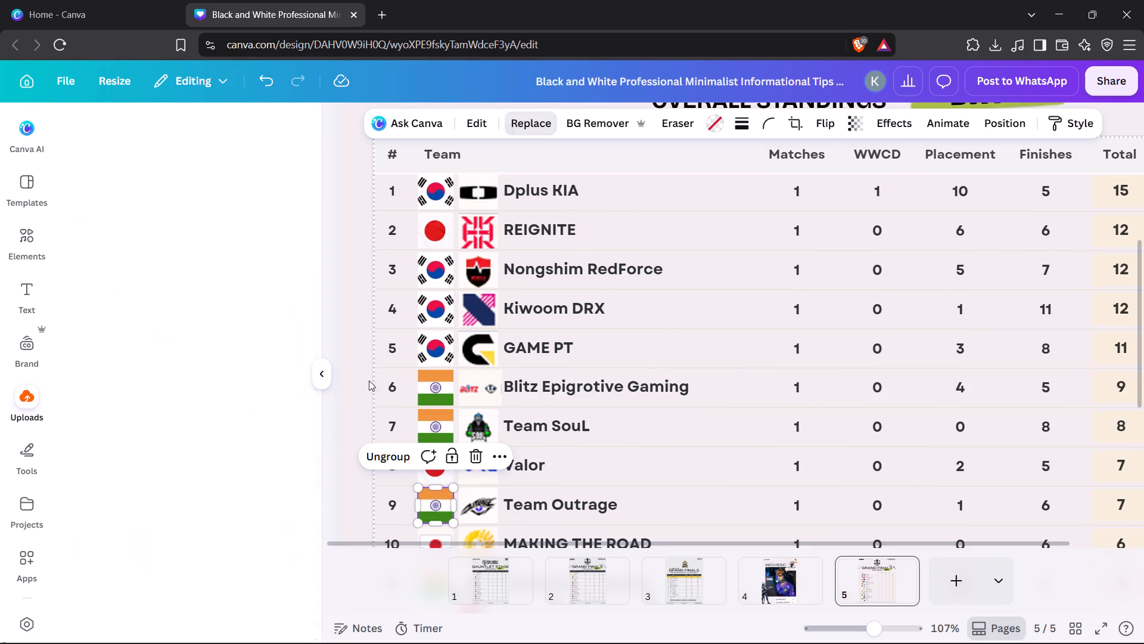
Replace the MAKING THE ROAD row's flag image with the recently used Japanese flag photo.
scroll(626, 377, "down", 5)
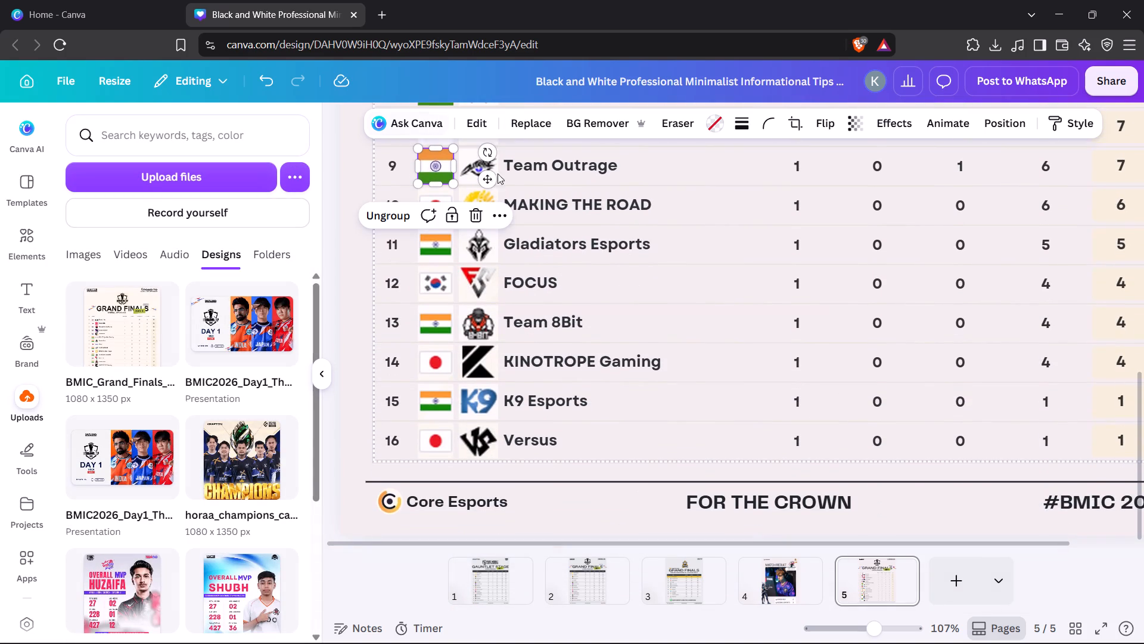
left_click(439, 194)
left_click(541, 117)
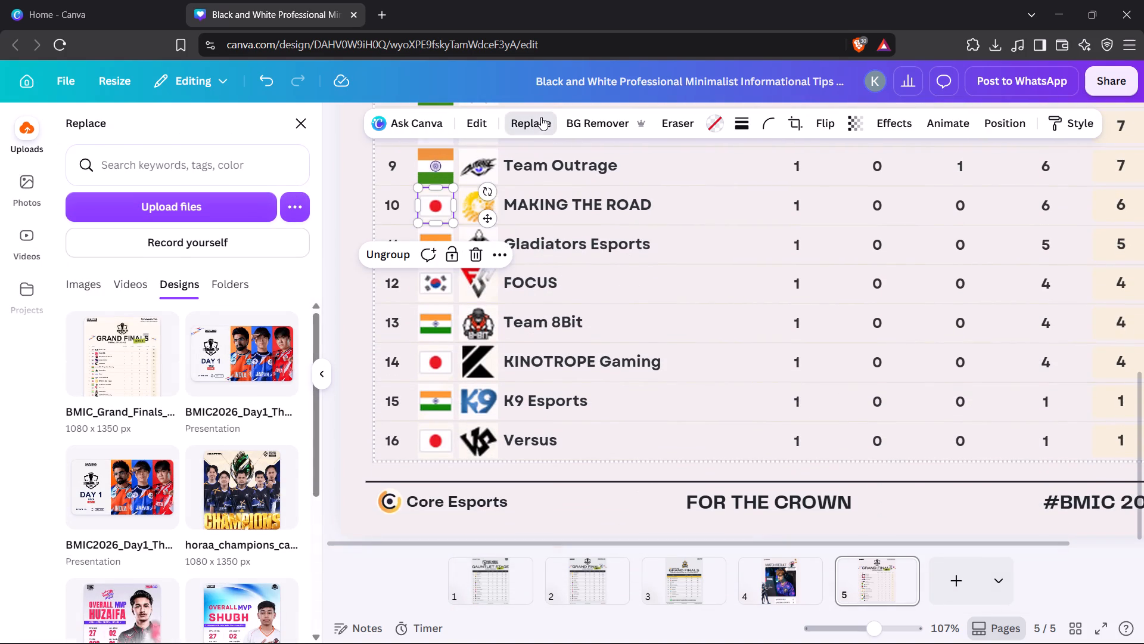
left_click(13, 190)
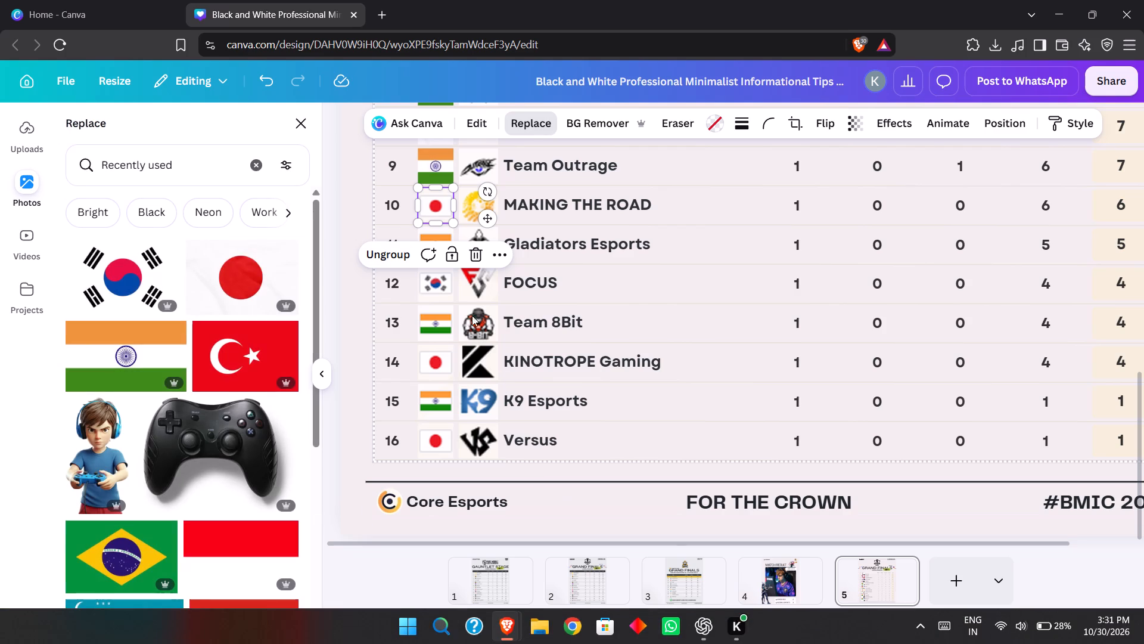
left_click(256, 268)
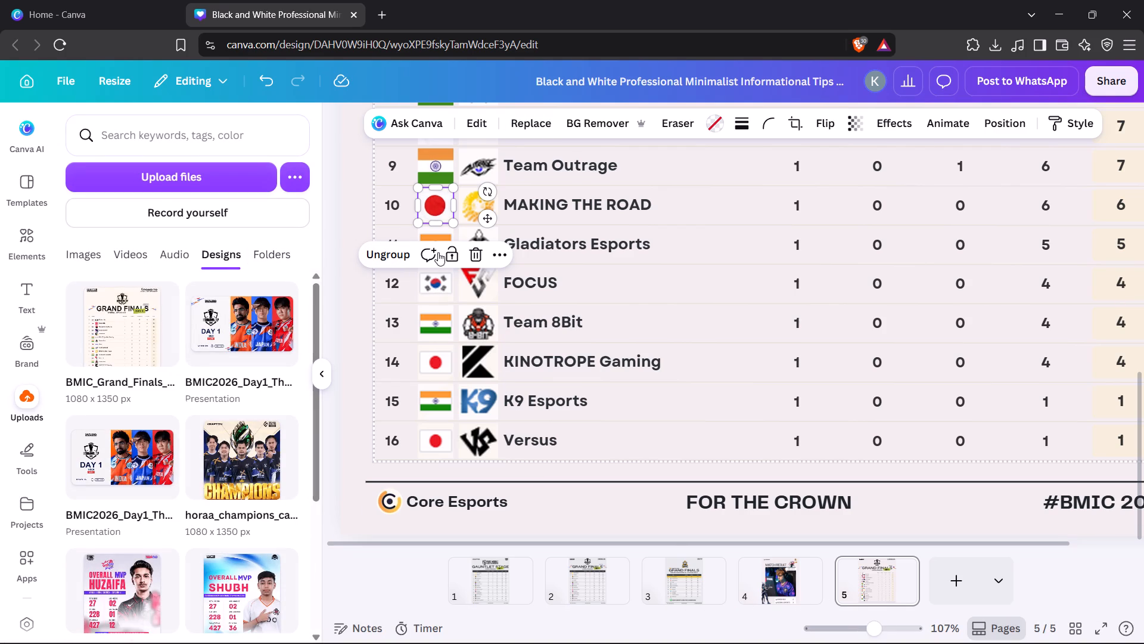
Replace the Gladiators Esports row's flag image with the recently used Indian flag photo.
left_click(438, 229)
left_click(437, 237)
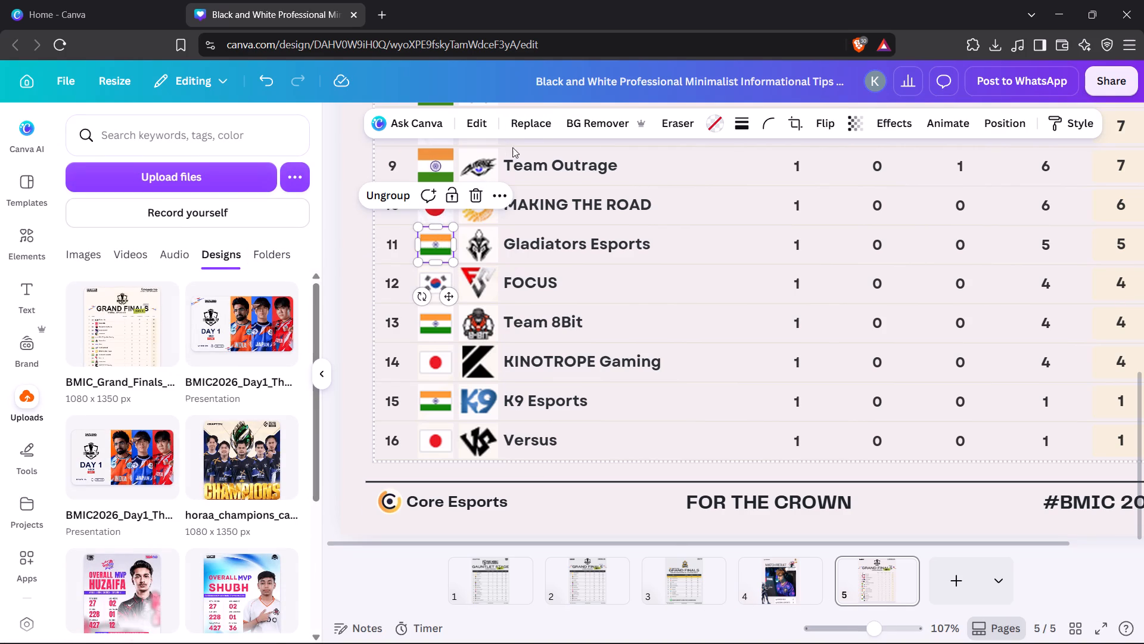
left_click(515, 115)
left_click(39, 196)
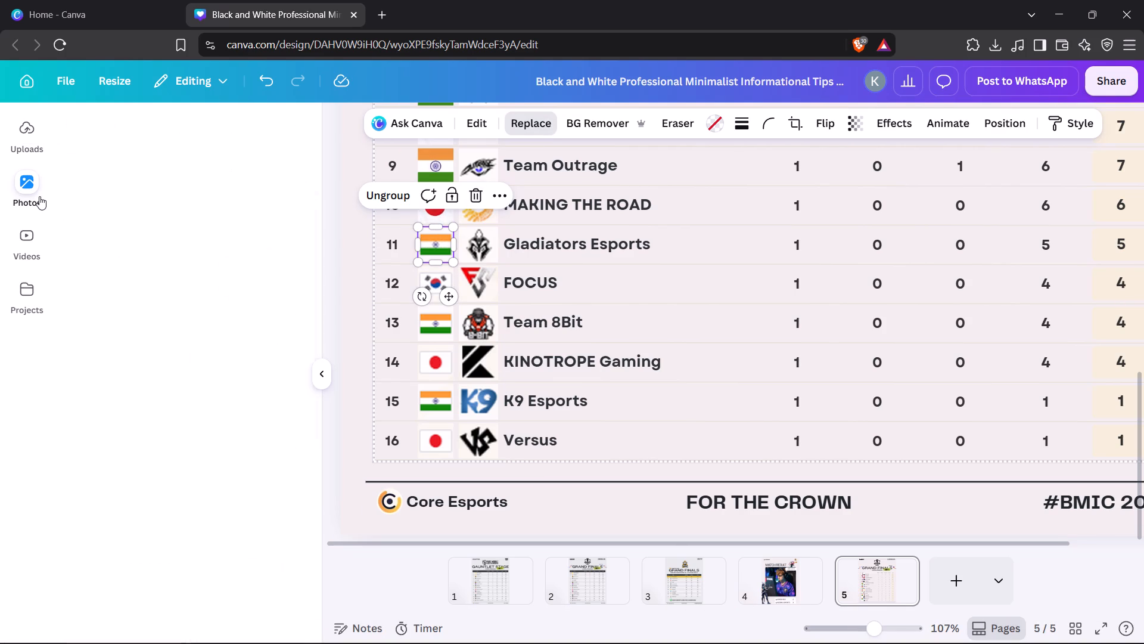
left_click(125, 350)
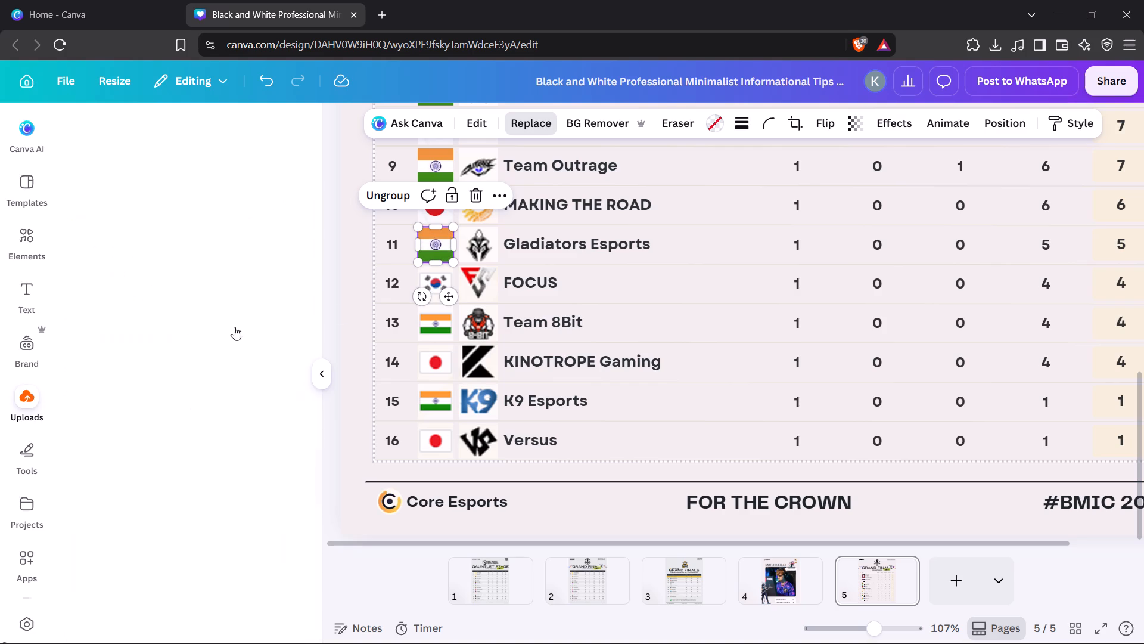
Replace the FOCUS row's flag image with the recently used South Korean flag photo.
left_click(433, 281)
left_click(530, 125)
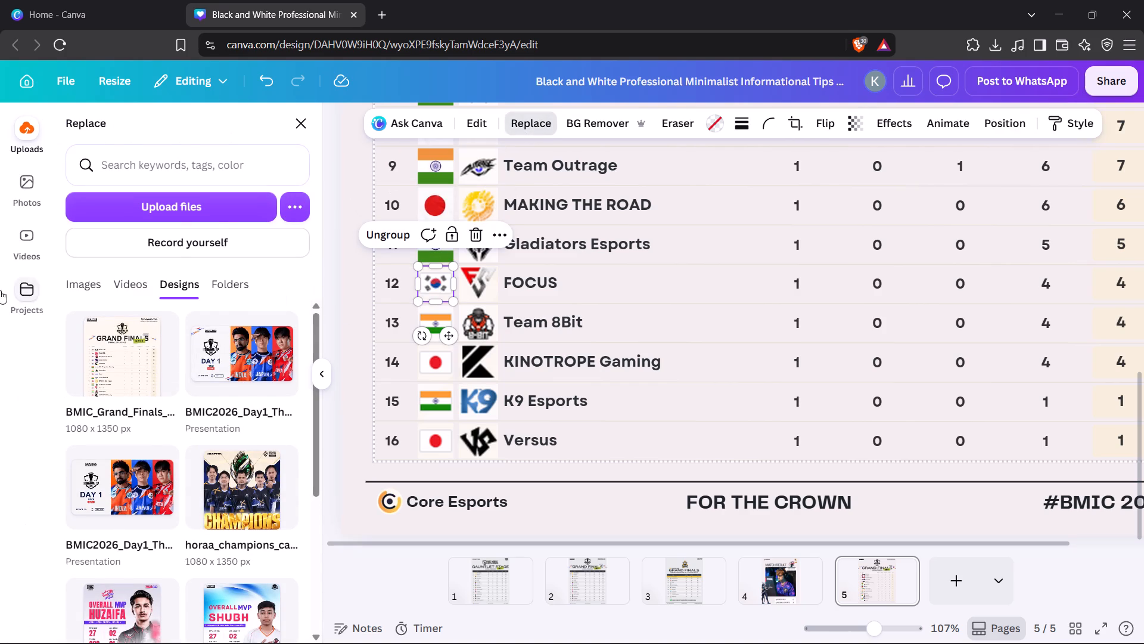
left_click(34, 168)
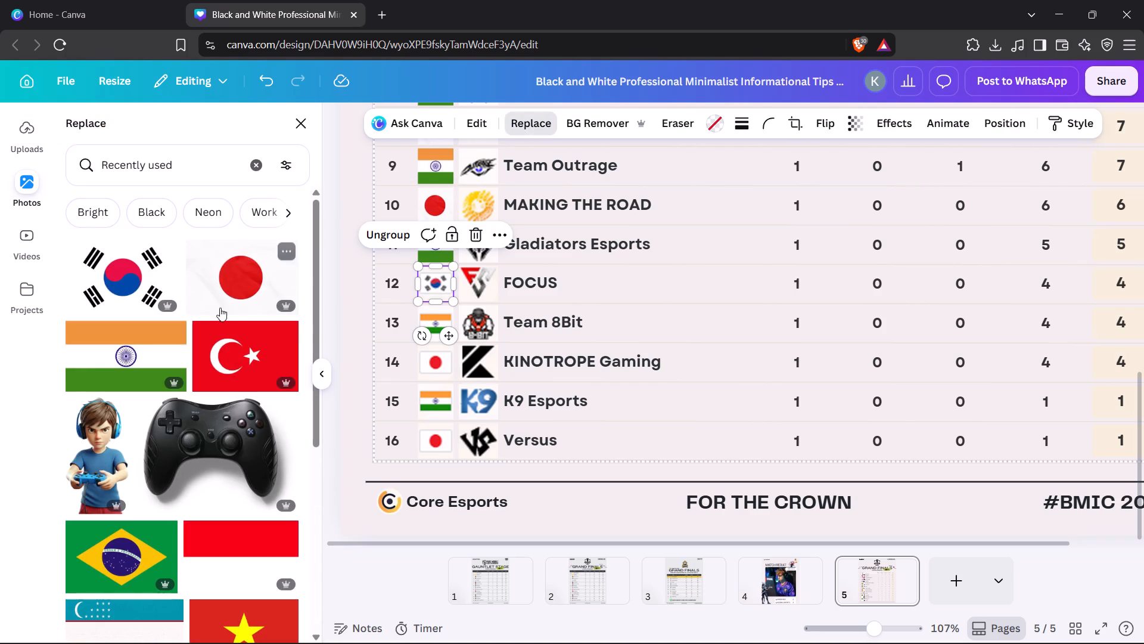
left_click(110, 264)
Replace the Team 8Bit row's flag image with the recently used Indian flag photo.
left_click(431, 315)
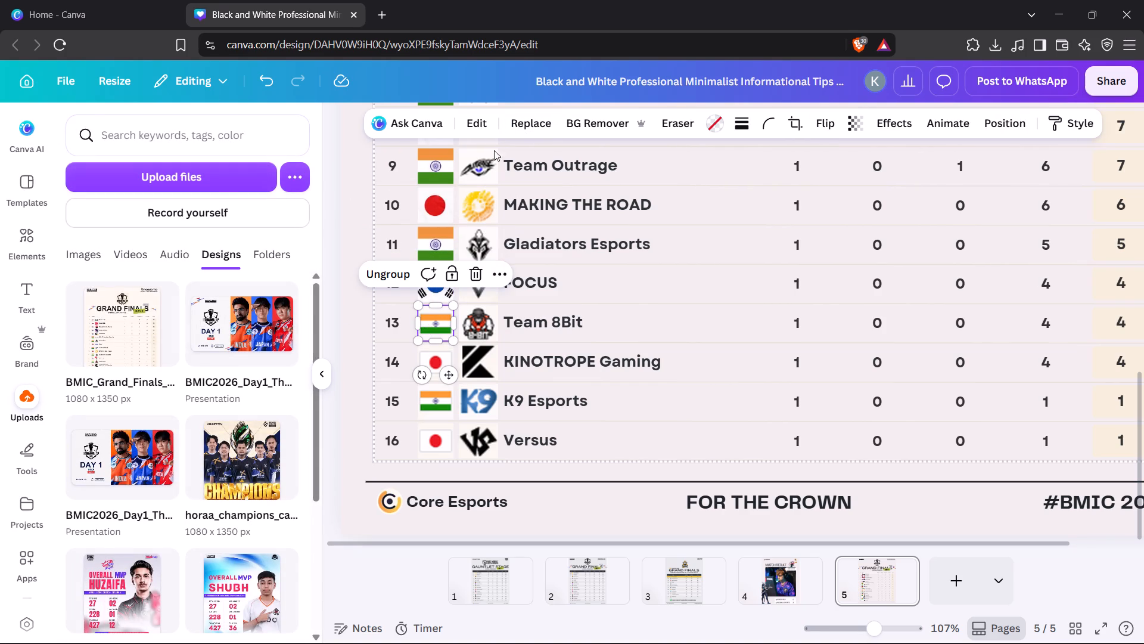
left_click(520, 124)
left_click(39, 181)
left_click(111, 374)
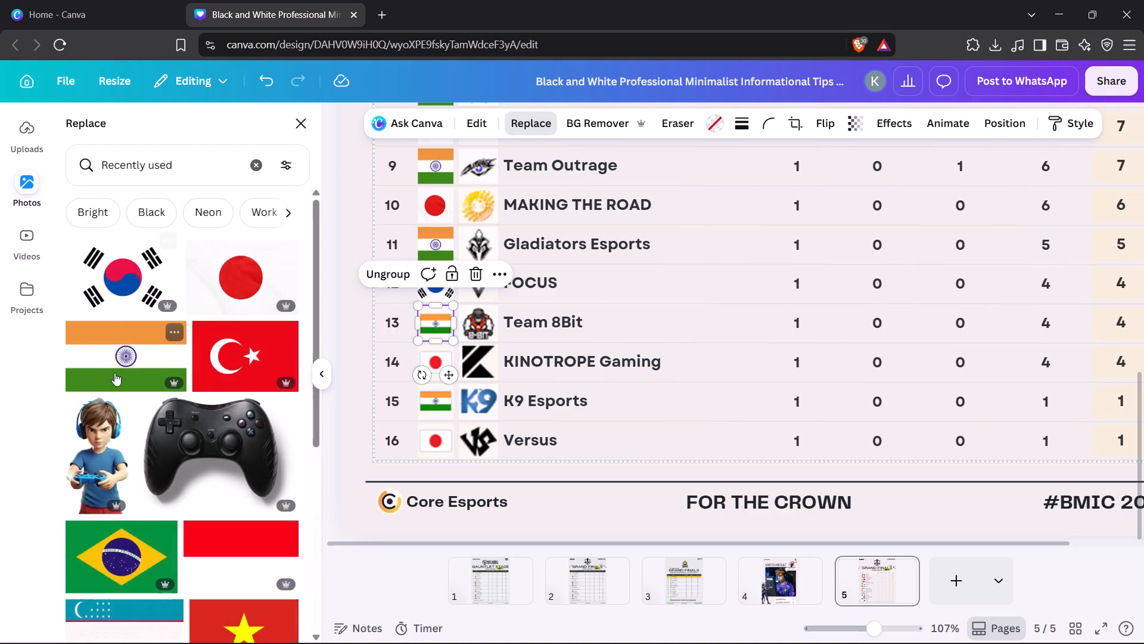
Replace the KINOTROPE Gaming row's flag image with the recently used Japanese flag photo.
left_click(433, 372)
left_click(531, 129)
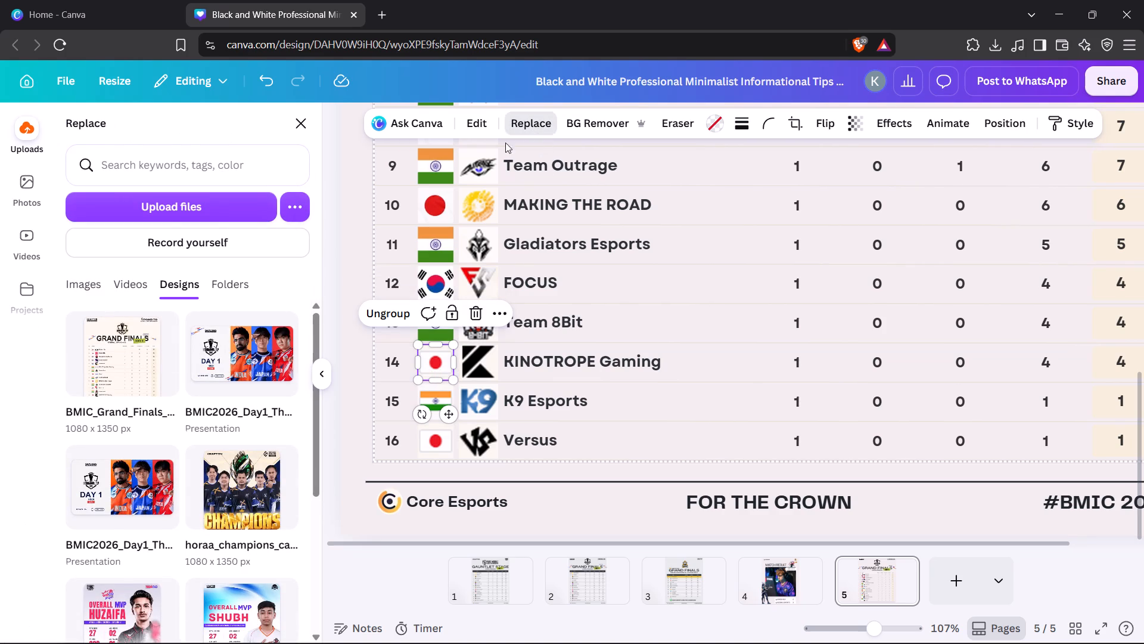
left_click(13, 196)
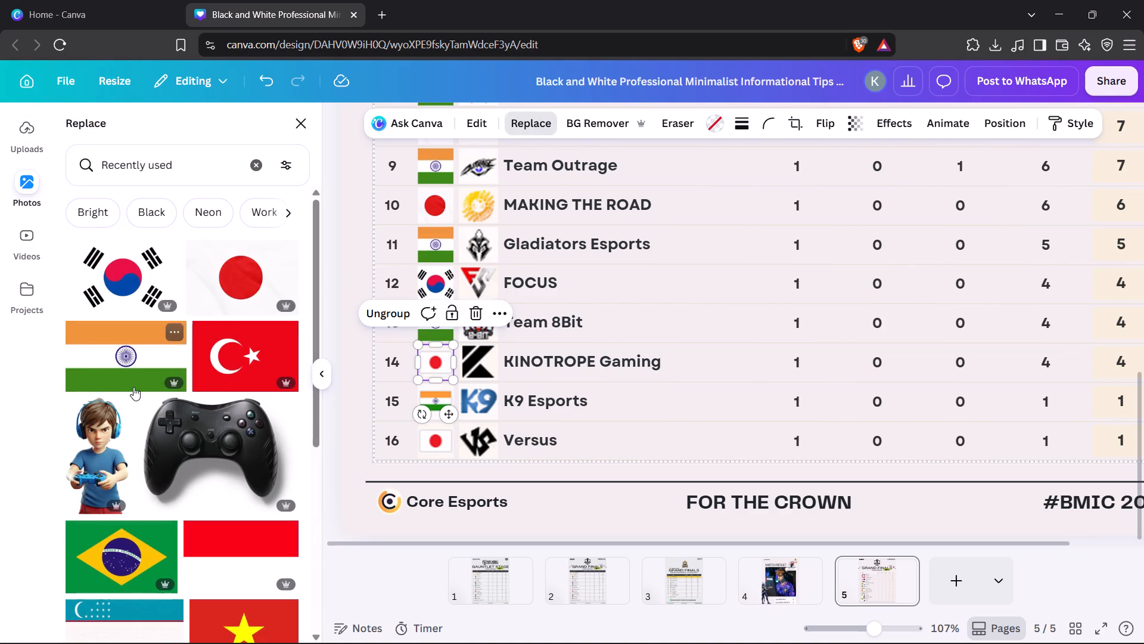
left_click(243, 283)
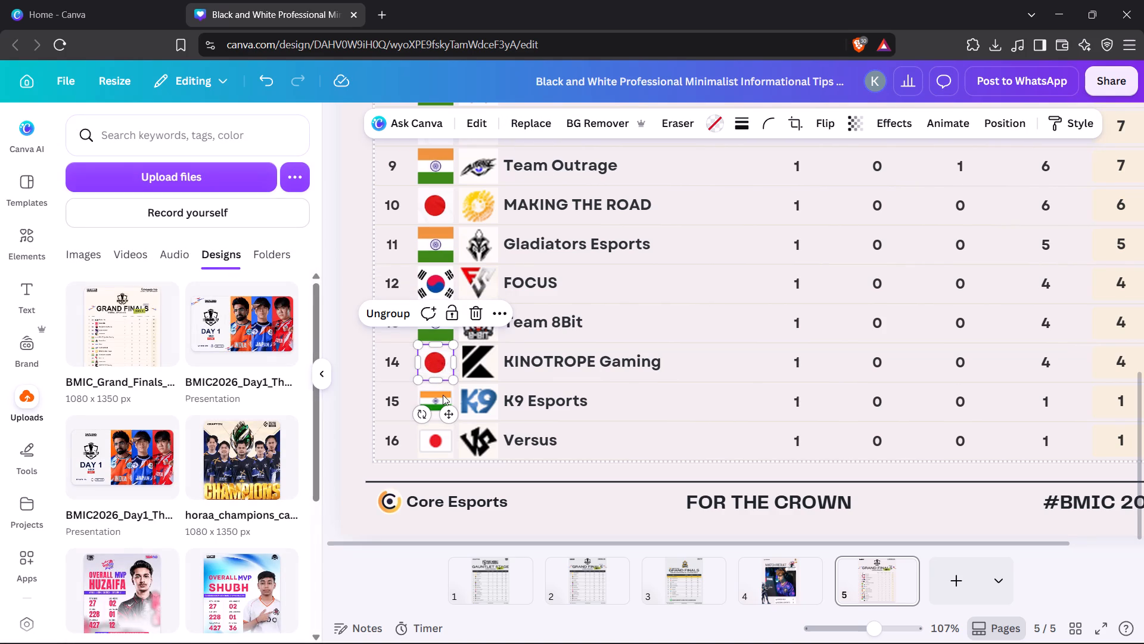
Replace the K9 Esports row's flag image with the recently used Indian flag photo.
left_click(443, 395)
left_click(534, 110)
left_click(523, 122)
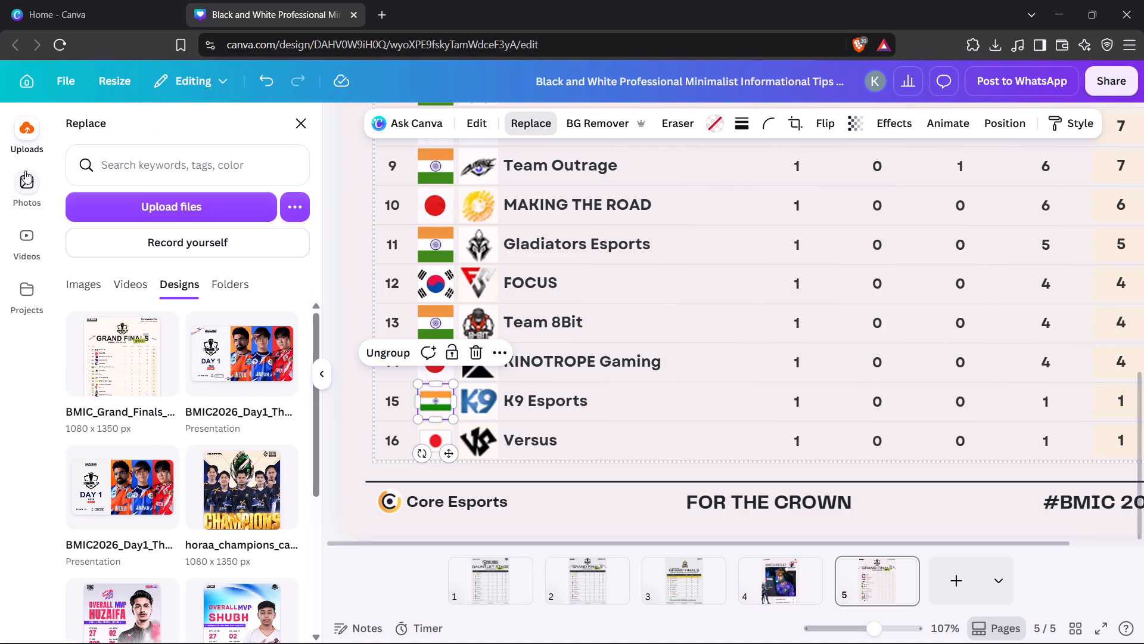
left_click(10, 172)
left_click(108, 355)
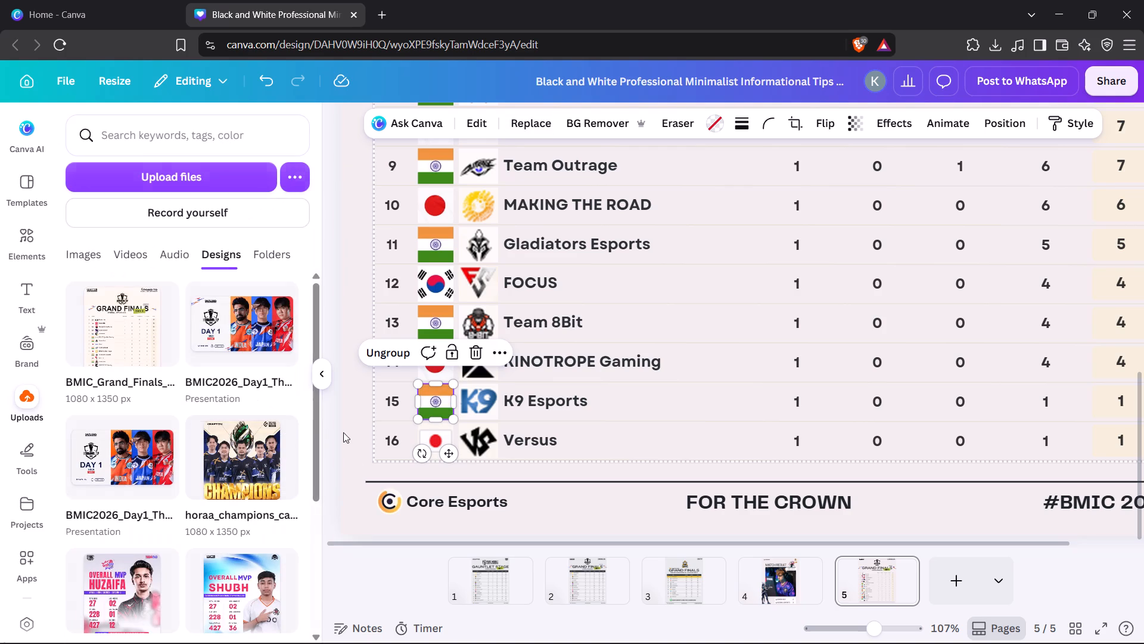
Replace the Versus row's flag image with the recently used Japanese flag photo and deselect it.
left_click(428, 441)
left_click(534, 116)
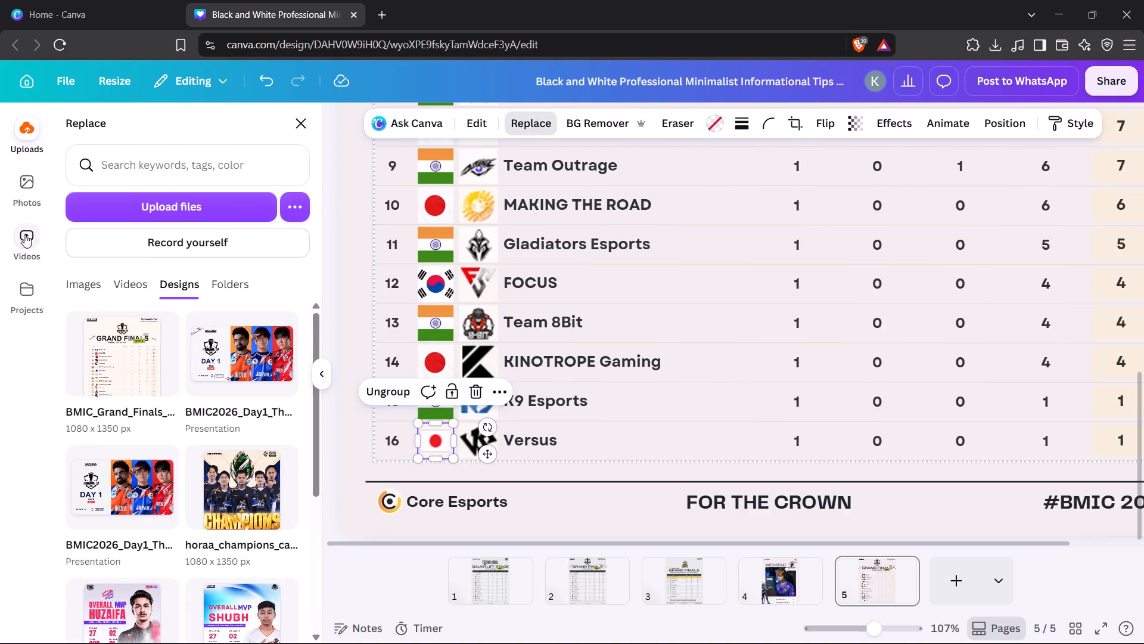
left_click(21, 184)
left_click(241, 277)
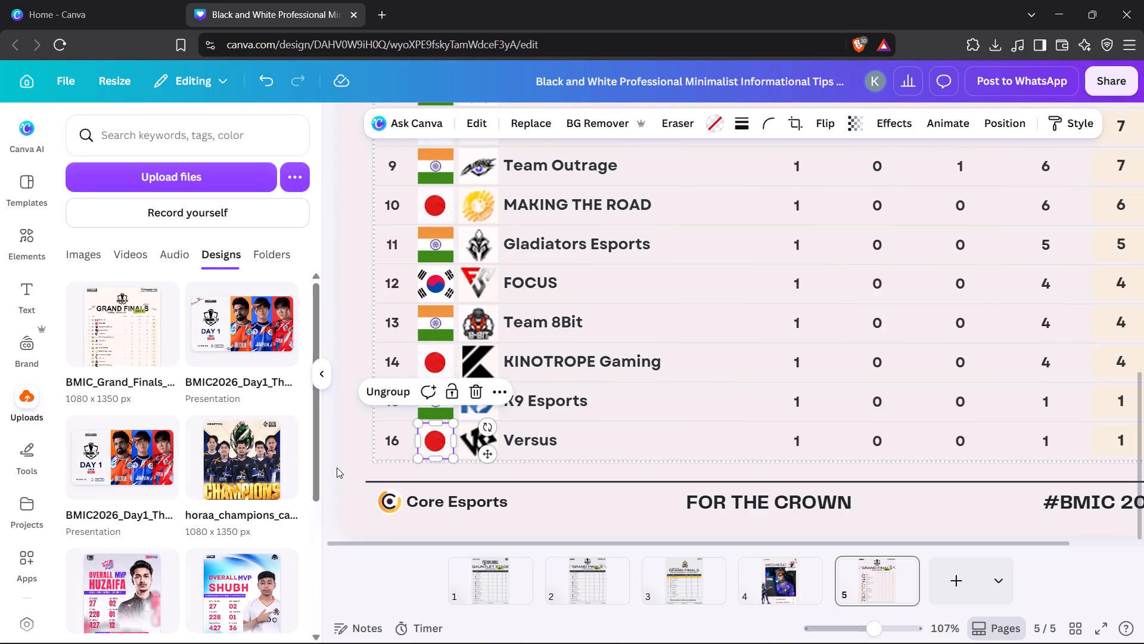
left_click(340, 463)
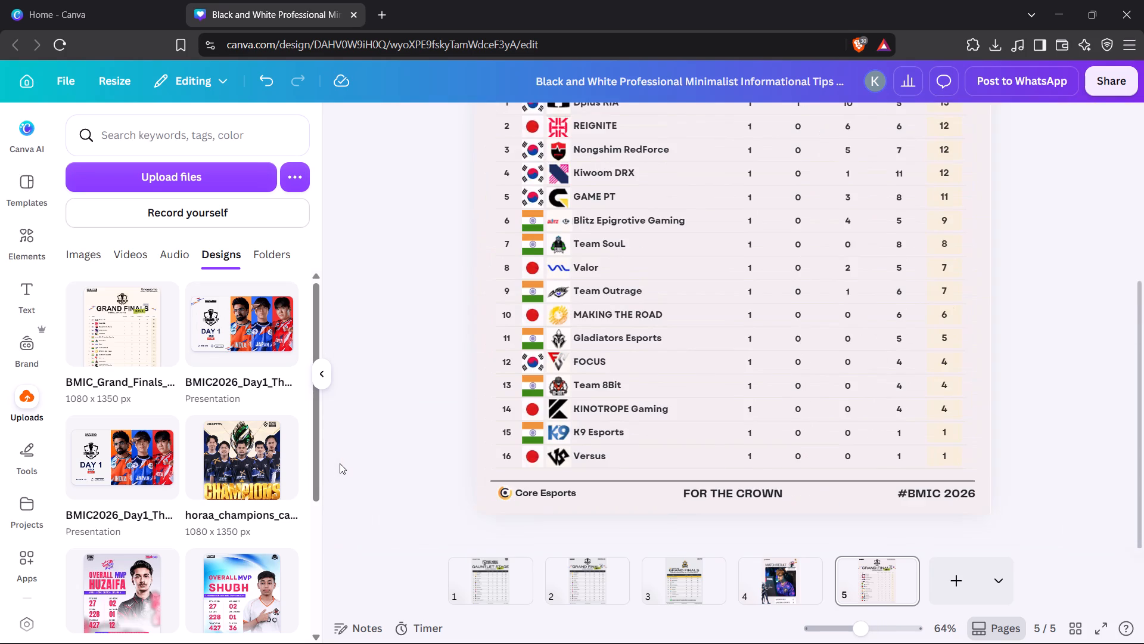
Upload the 150px-Dplus_darkmode image from the team logos folder as a replacement for the Dplus KIA row's logo.
scroll(340, 463, "up", 1)
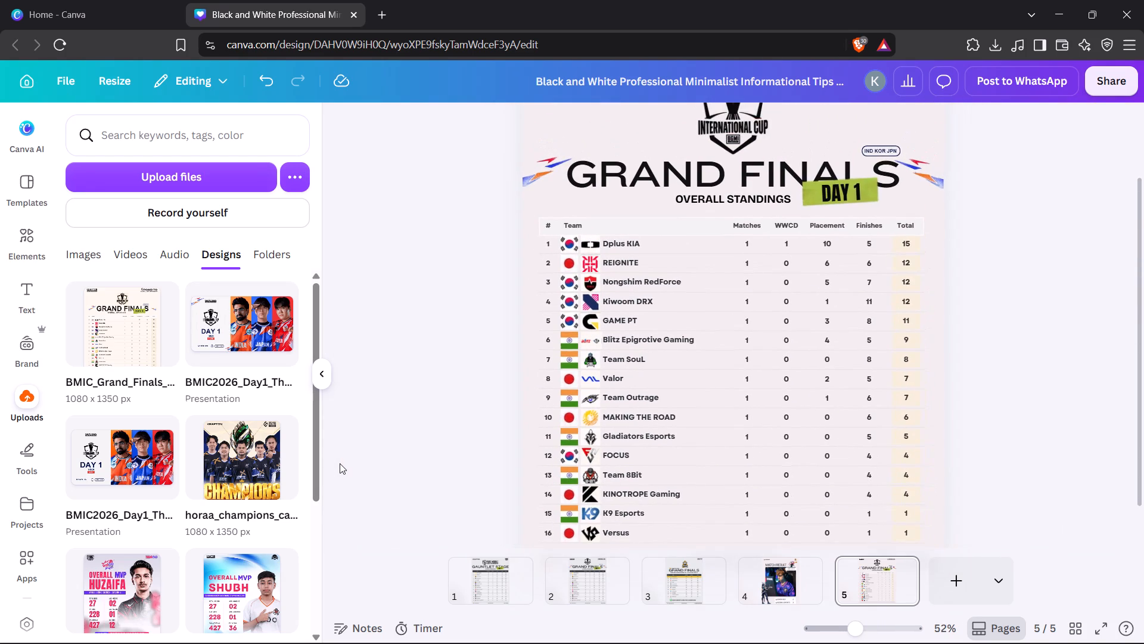
scroll(340, 463, "down", 1)
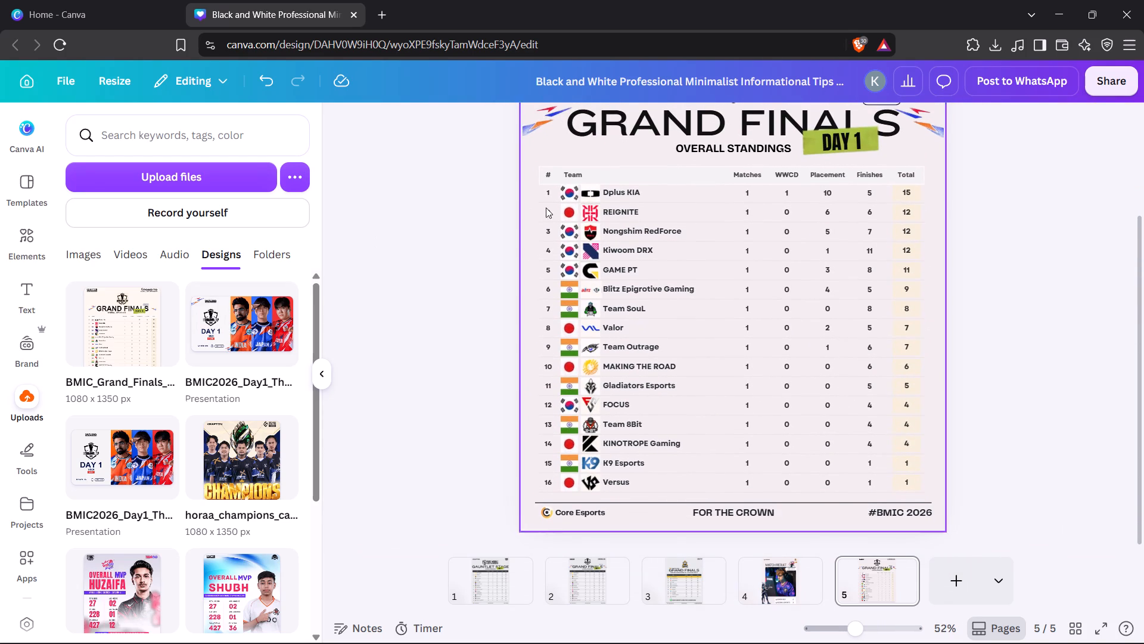
left_click(589, 194)
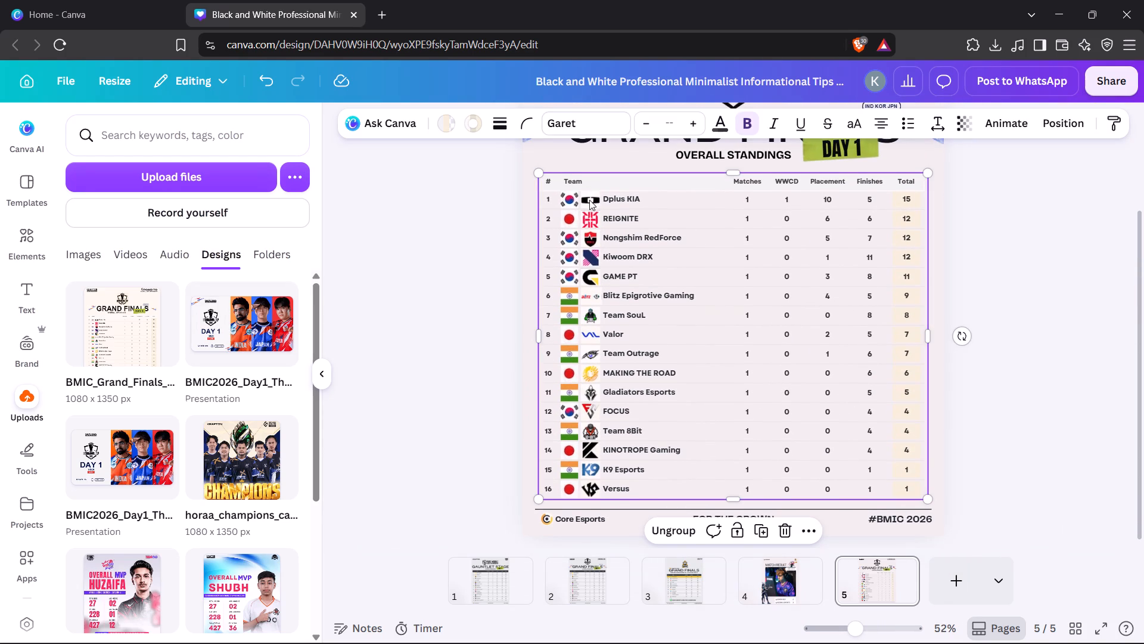
left_click_drag(856, 640, 903, 636)
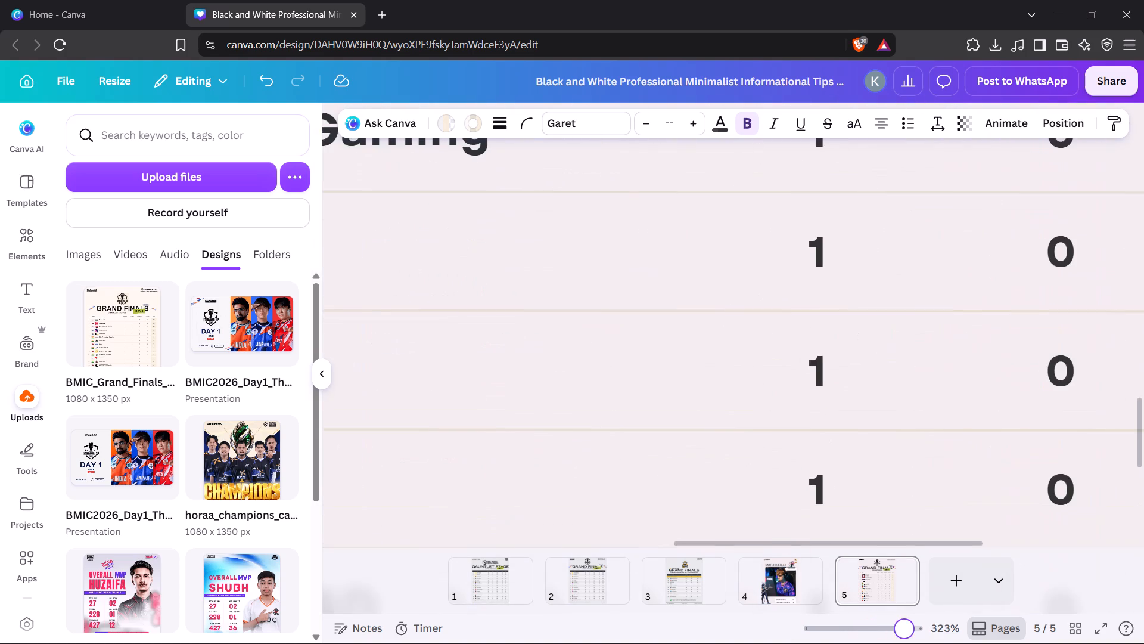
left_click_drag(903, 636, 904, 636)
left_click_drag(661, 539, 395, 546)
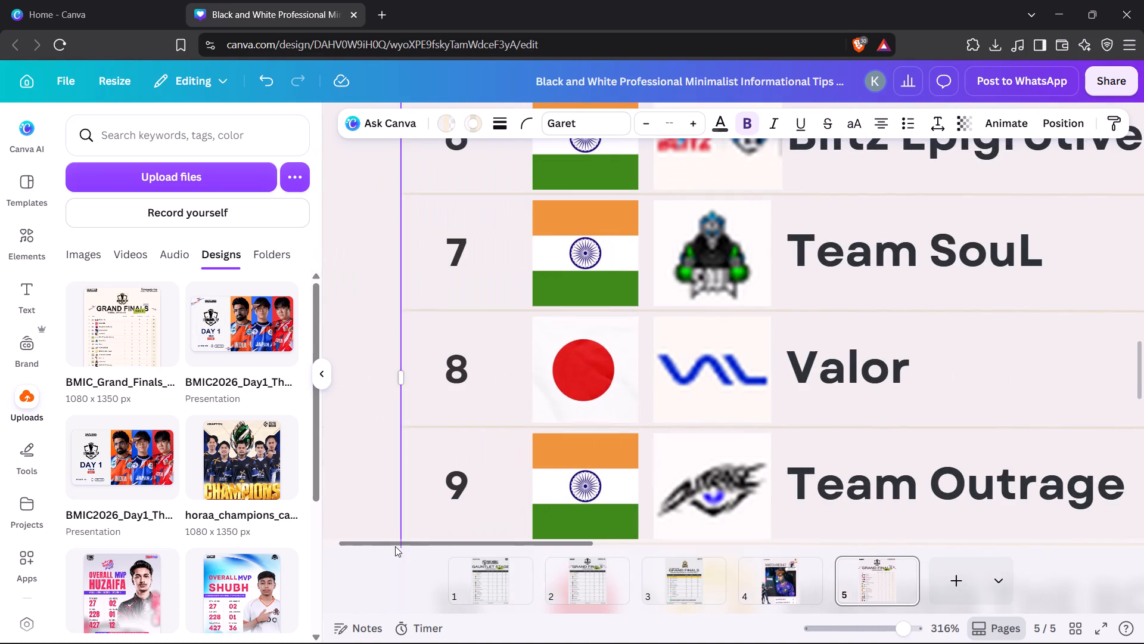
left_click_drag(395, 546, 394, 546)
scroll(352, 505, "up", 6)
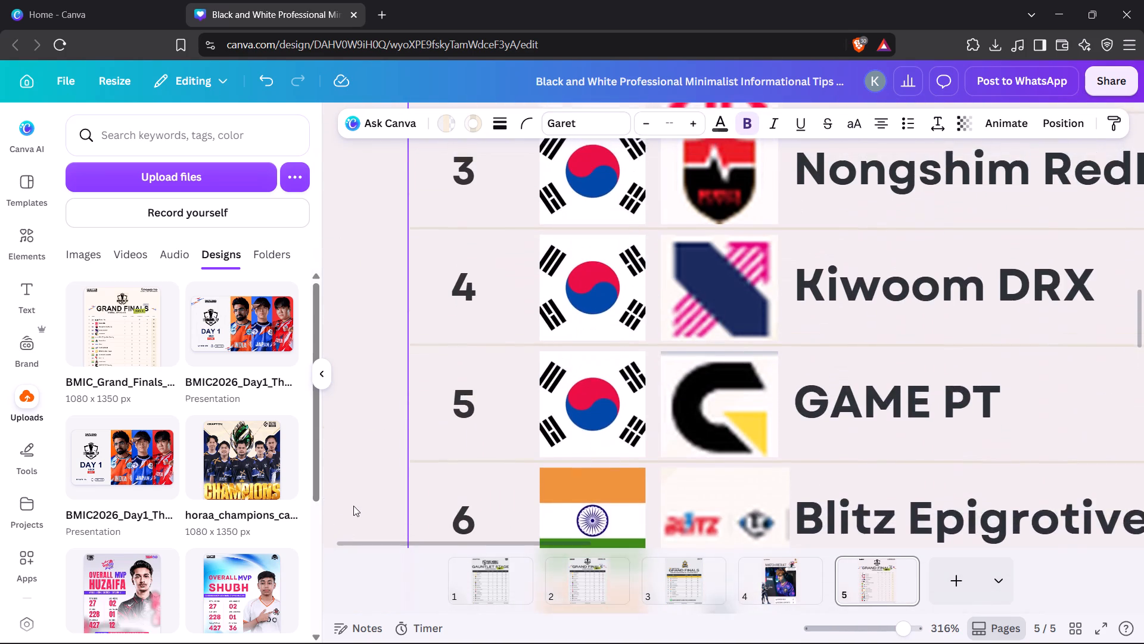
scroll(353, 506, "up", 4)
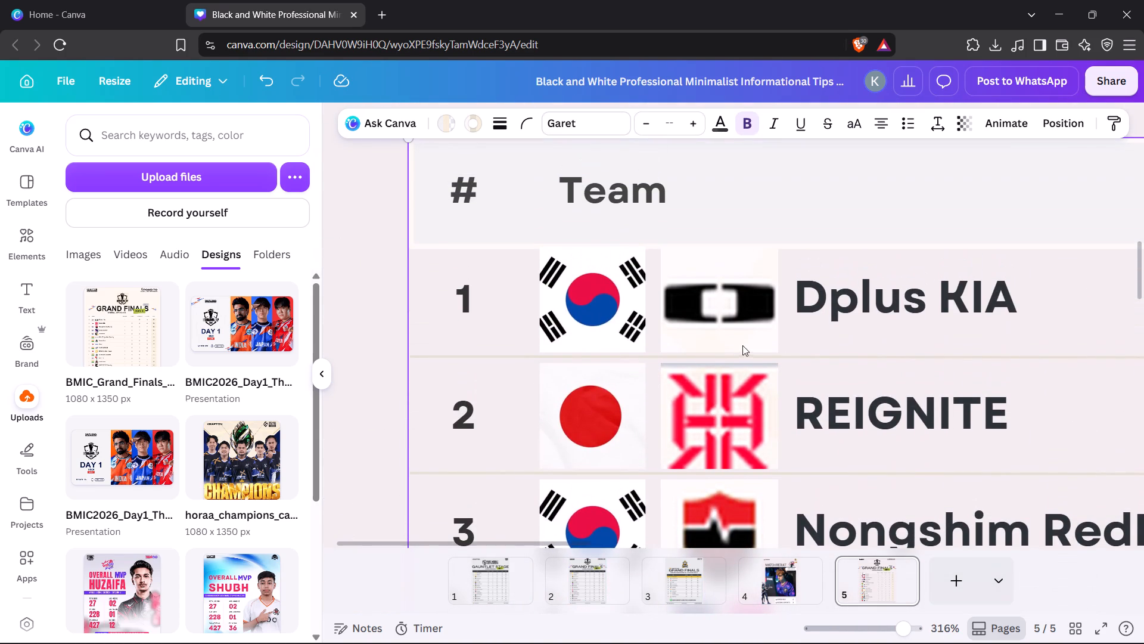
left_click(724, 324)
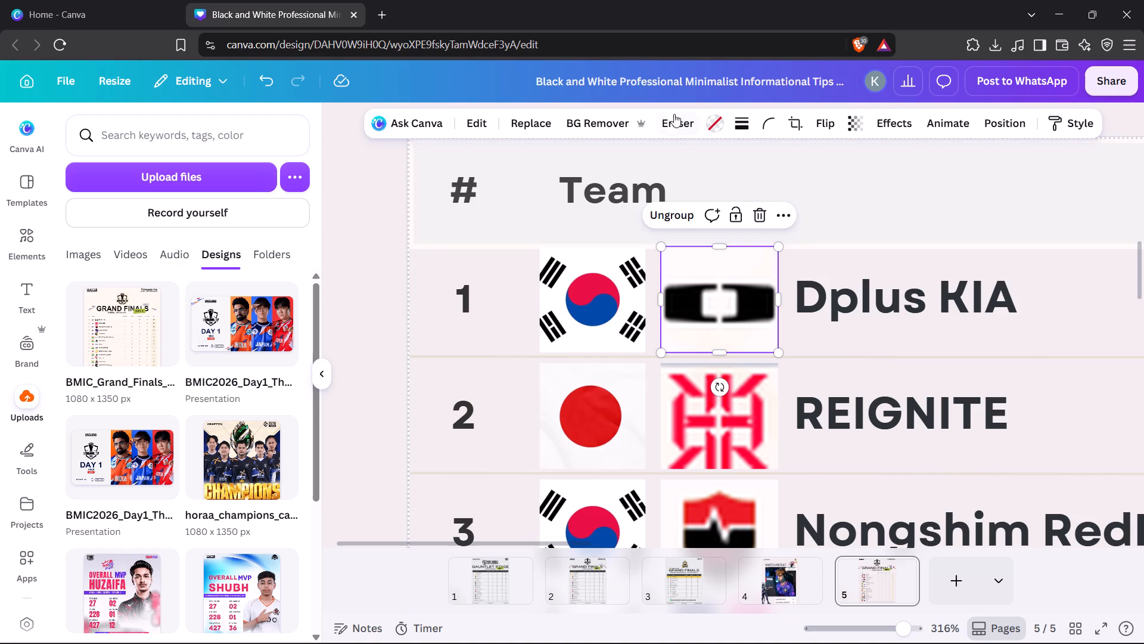
left_click(526, 119)
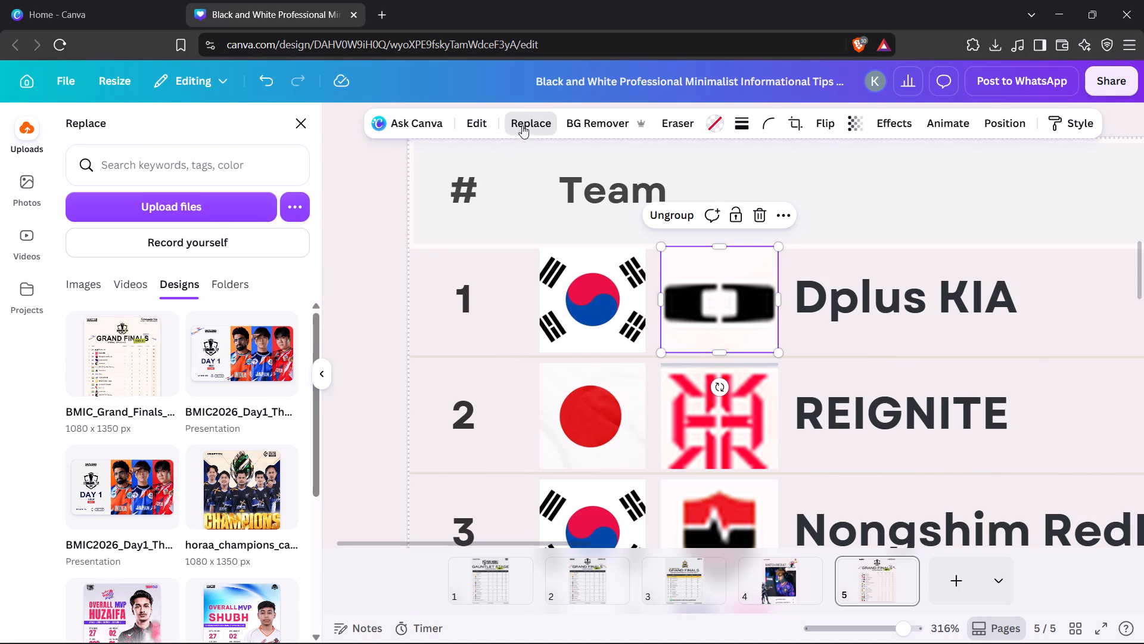
left_click(166, 206)
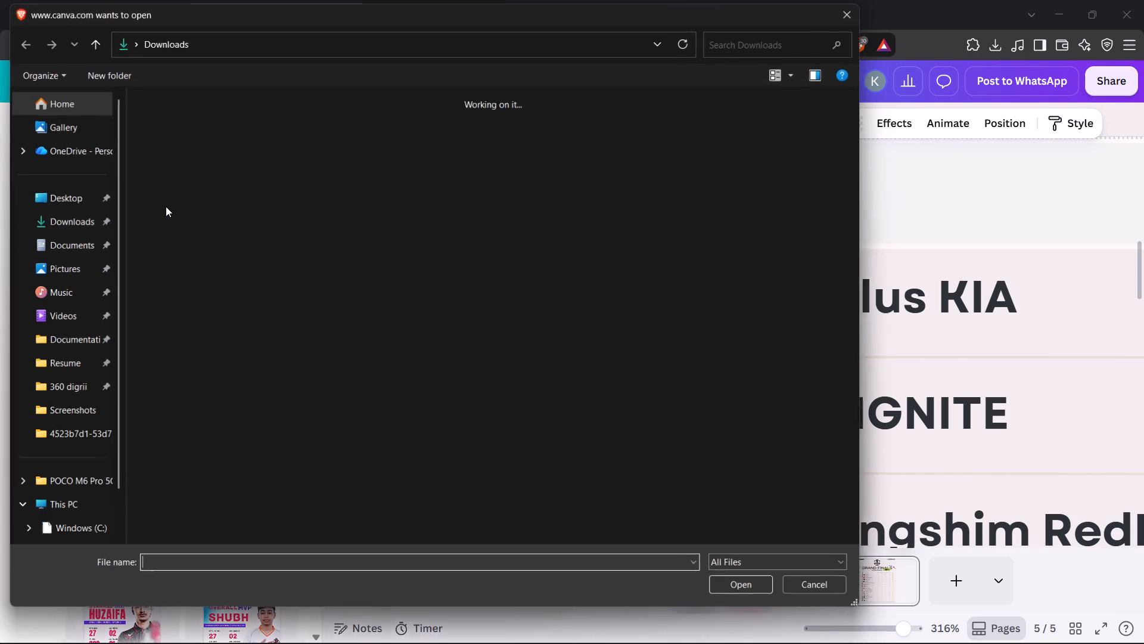
scroll(133, 266, "down", 5)
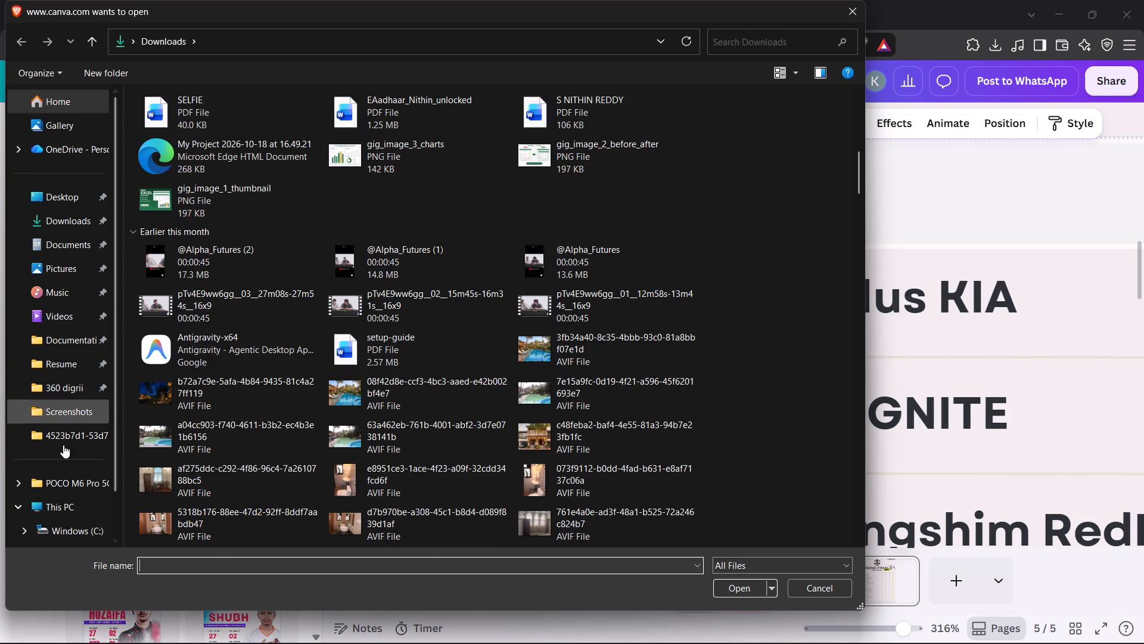
left_click(73, 432)
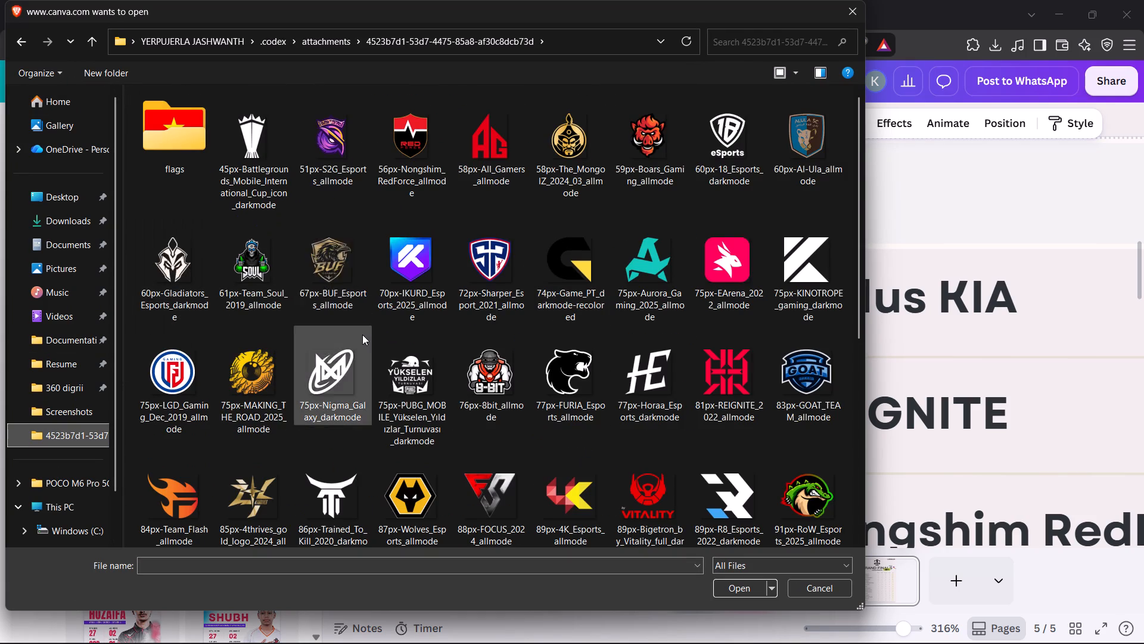
scroll(362, 335, "down", 1)
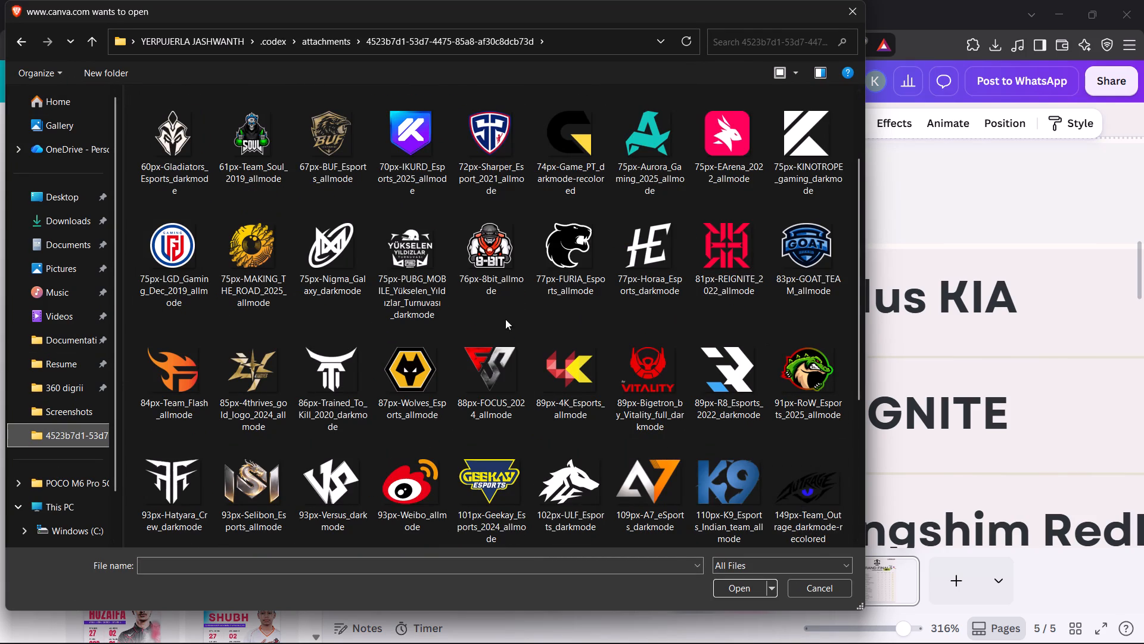
scroll(276, 349, "up", 2)
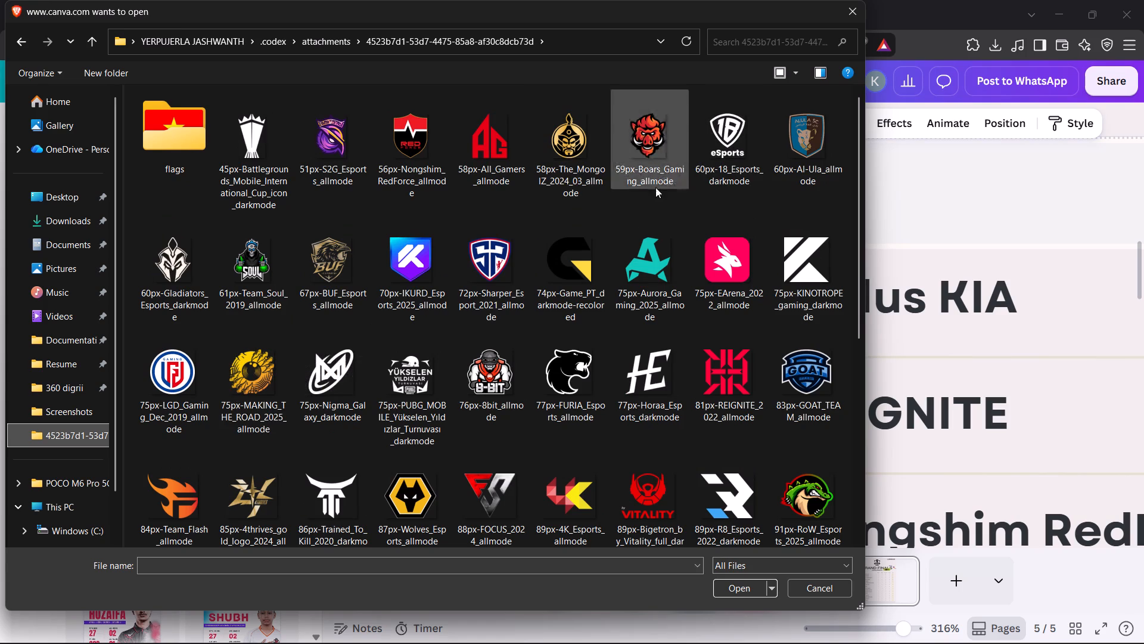
scroll(264, 394, "down", 1)
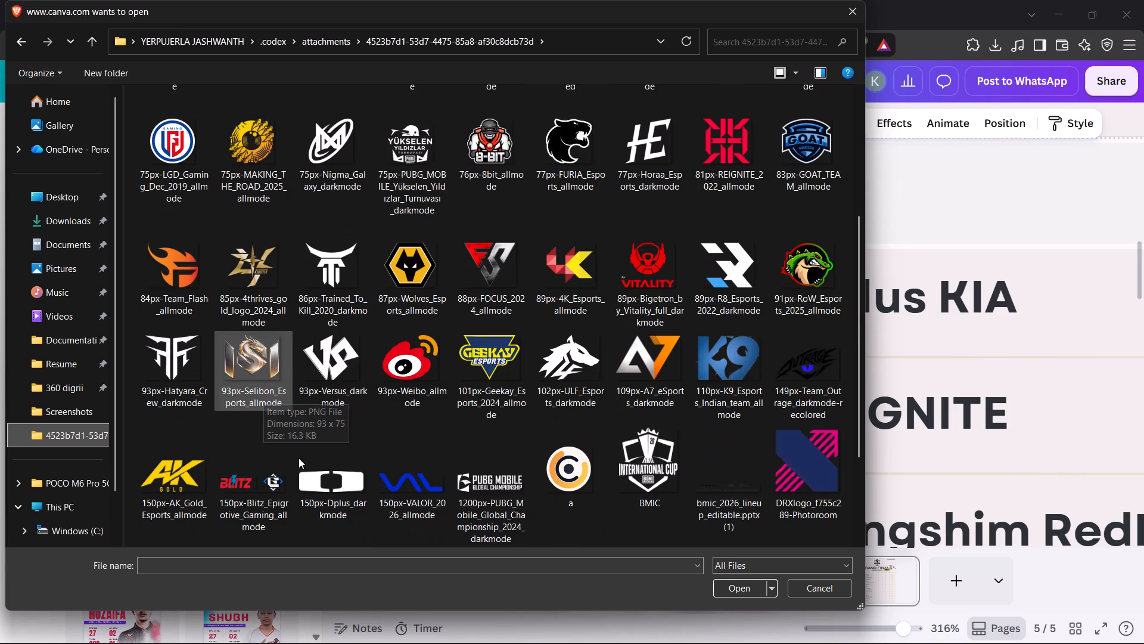
left_click(333, 487)
left_click(725, 590)
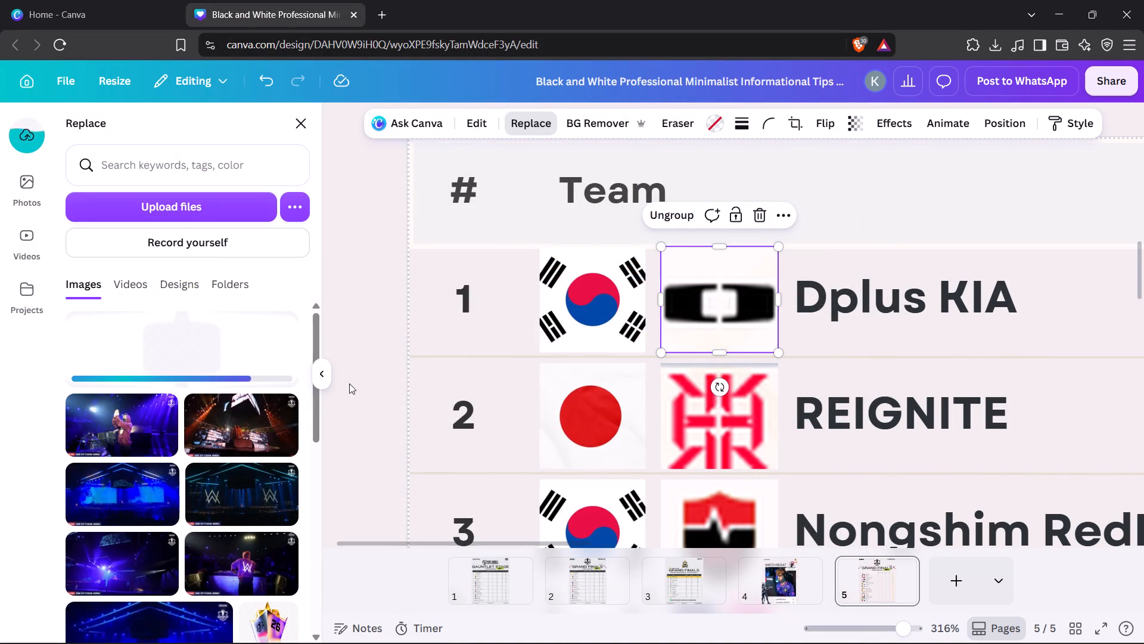
Look through the uploaded images for a logo to use in the Dplus KIA row.
scroll(241, 379, "down", 7)
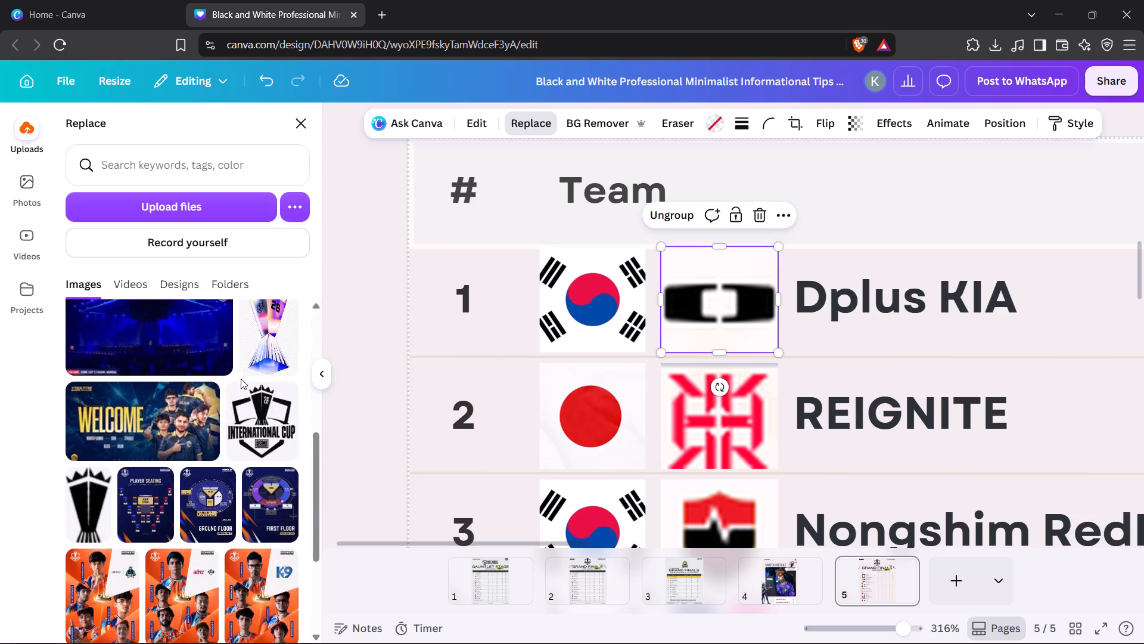
scroll(241, 379, "down", 12)
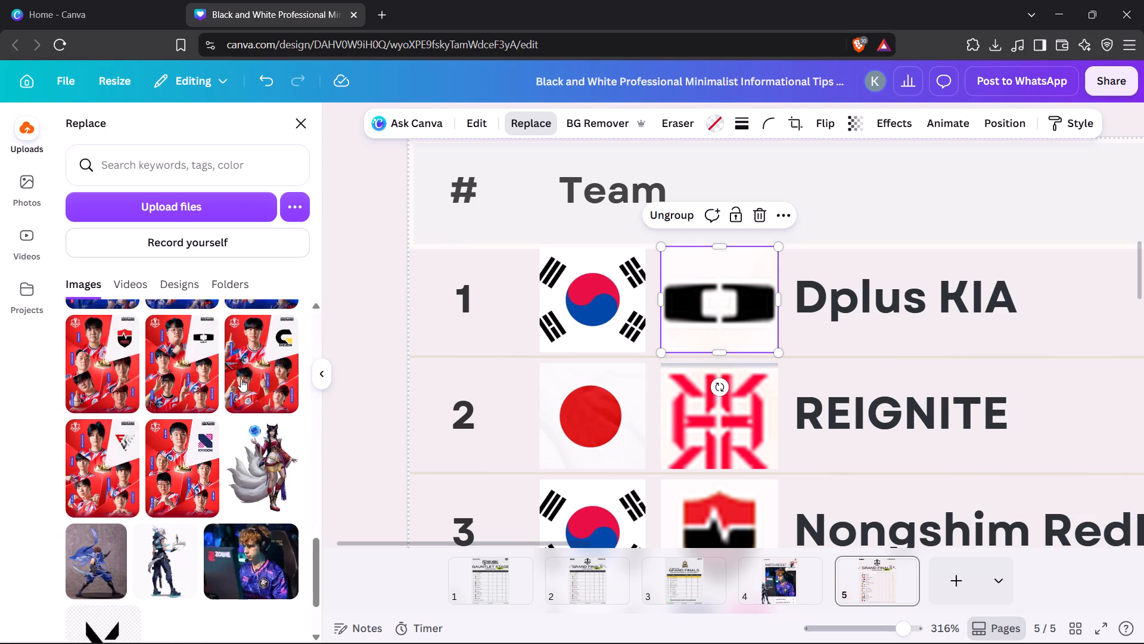
scroll(241, 379, "down", 3)
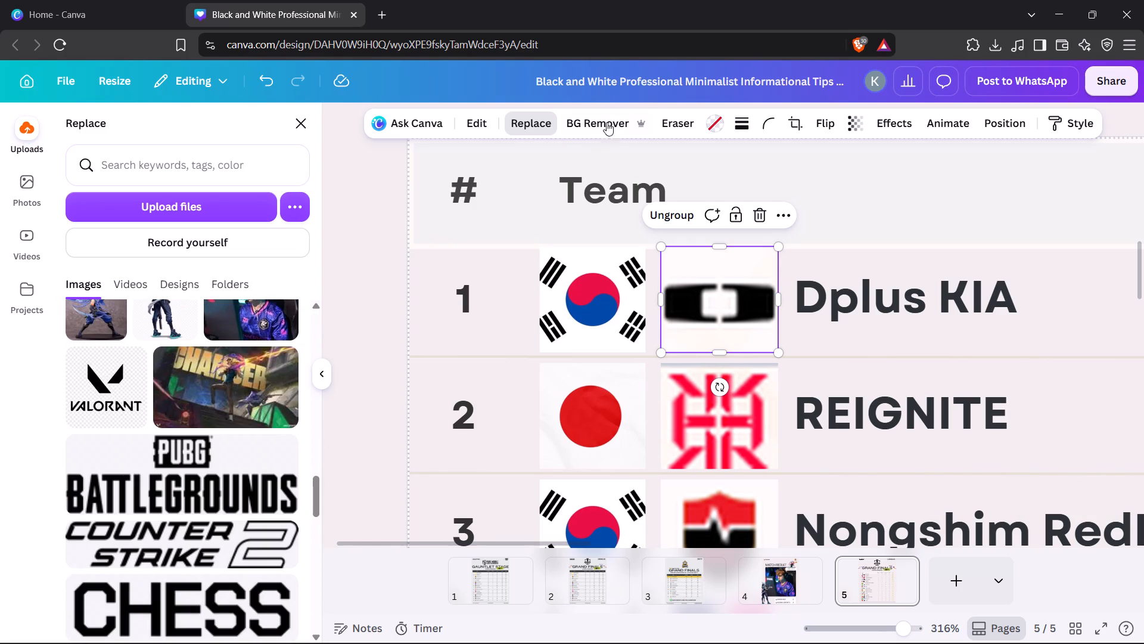
Remove the image backgrounds from the Dplus KIA, REIGNITE and Nongshim RedForce logos.
left_click(602, 133)
left_click(324, 374)
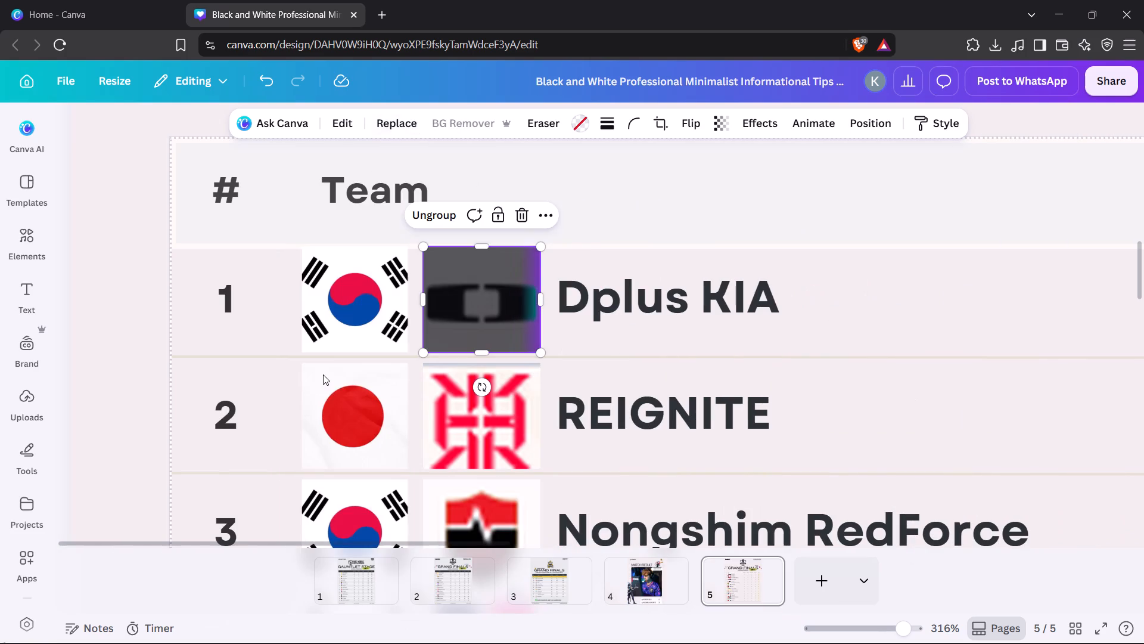
left_click(478, 431)
left_click(463, 119)
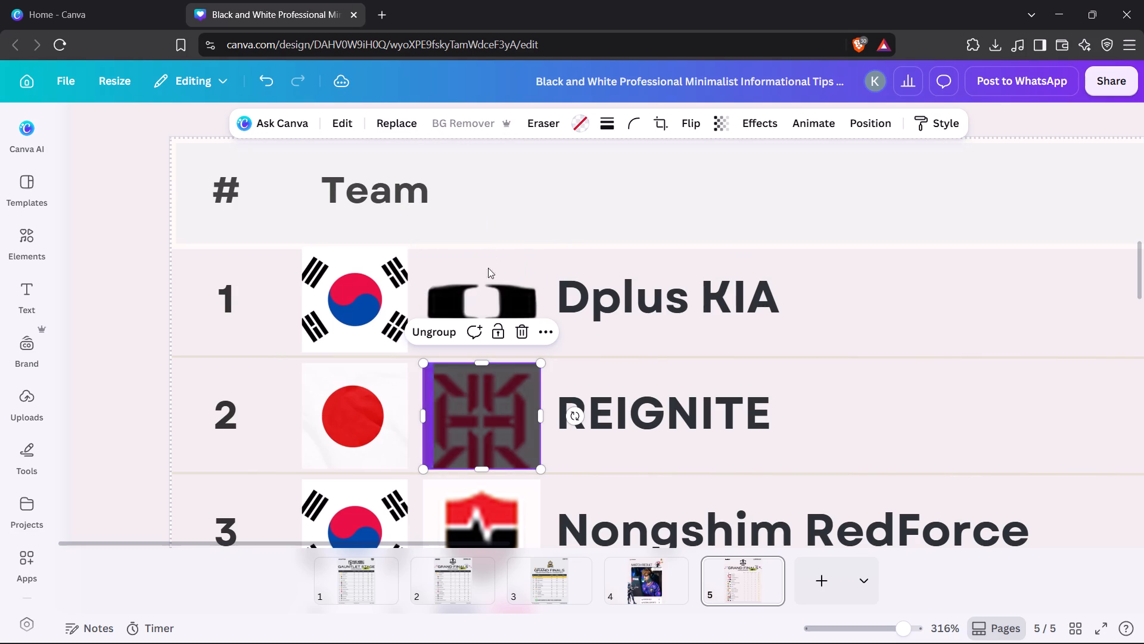
scroll(453, 293, "down", 2)
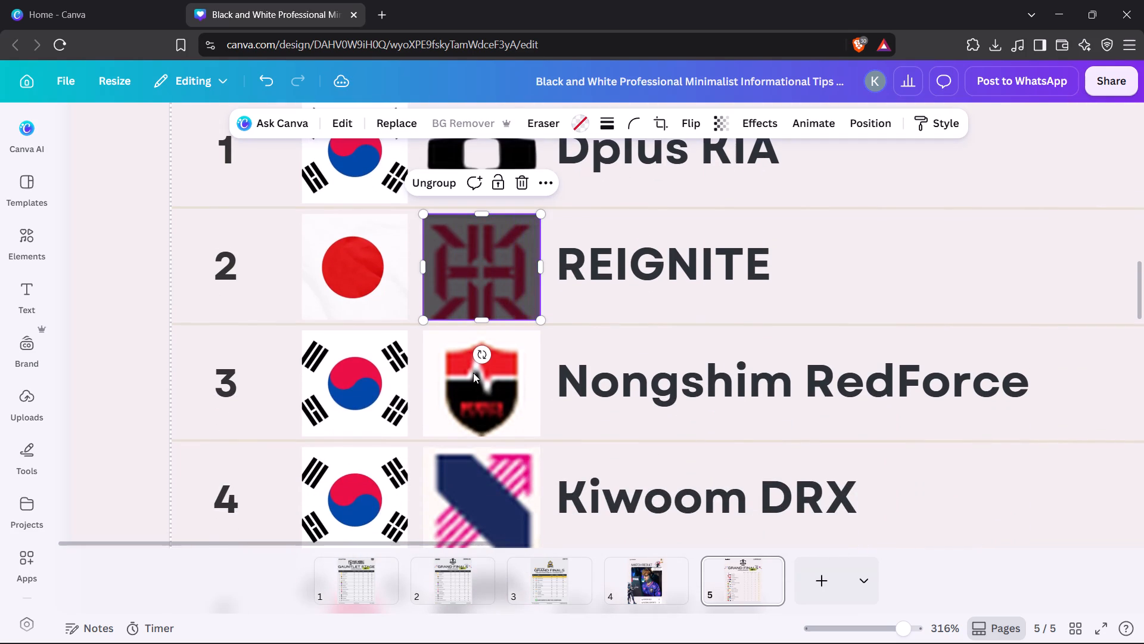
left_click(468, 379)
left_click(468, 126)
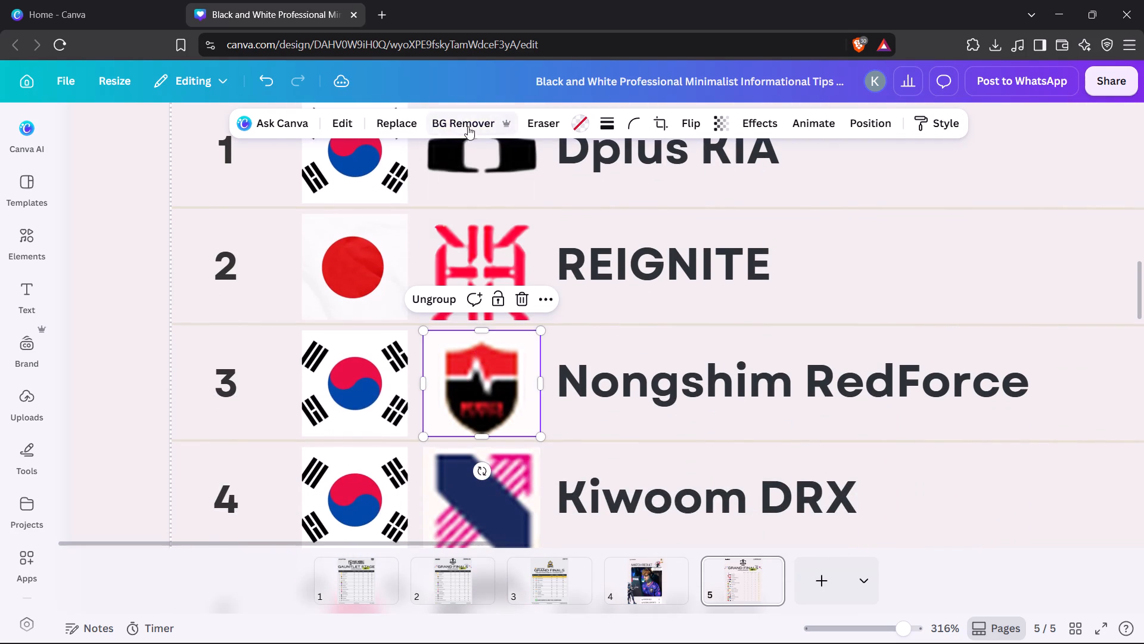
Remove the image backgrounds from the Kiwoom DRX, GAME PT and Blitz Epigrotive Gaming logos.
scroll(527, 233, "down", 1)
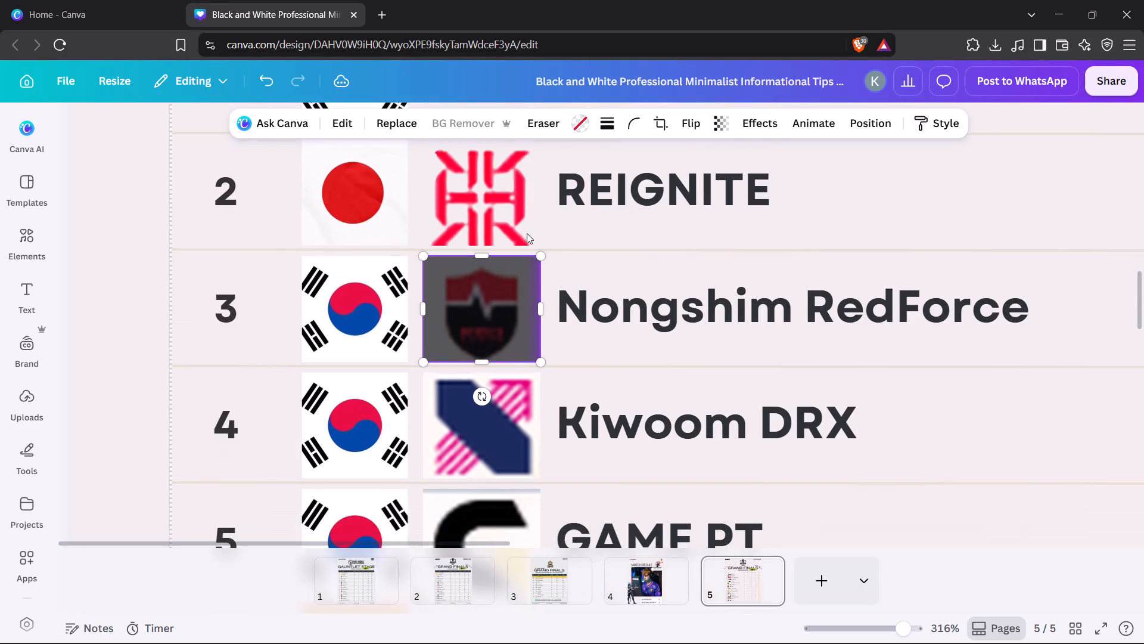
scroll(527, 233, "down", 1)
left_click(481, 265)
left_click(471, 127)
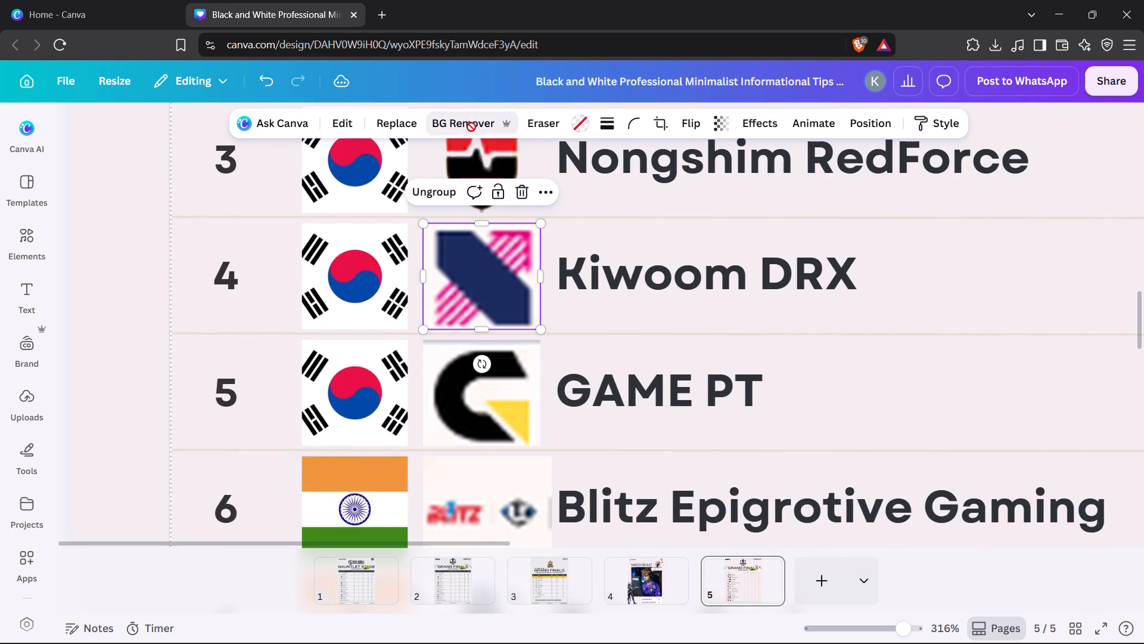
scroll(494, 216, "down", 1)
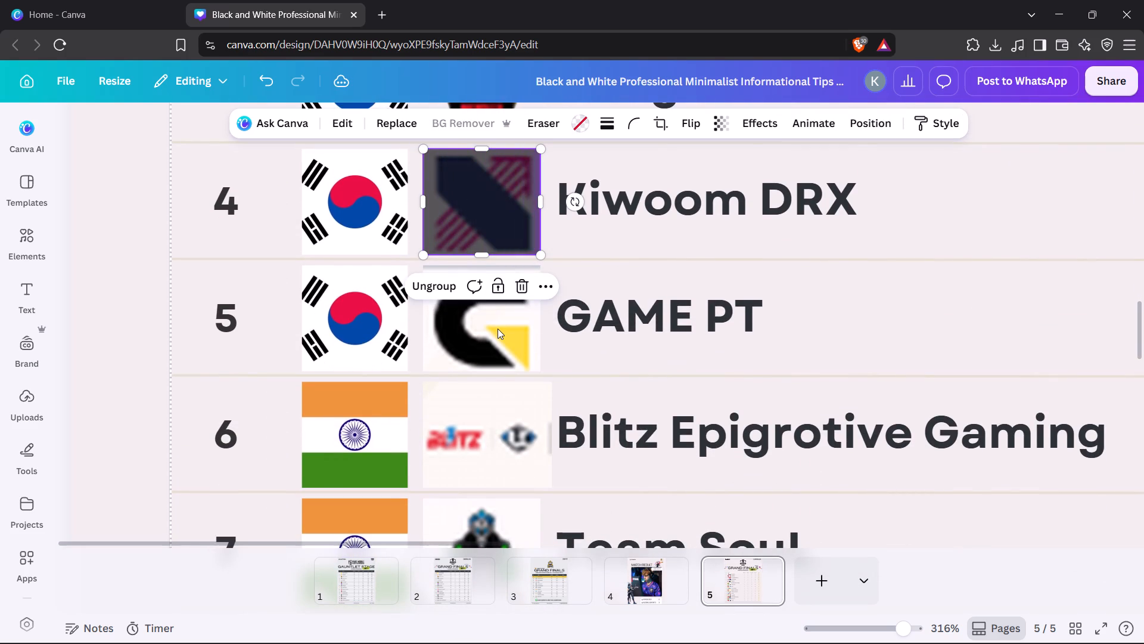
left_click(498, 329)
left_click(470, 115)
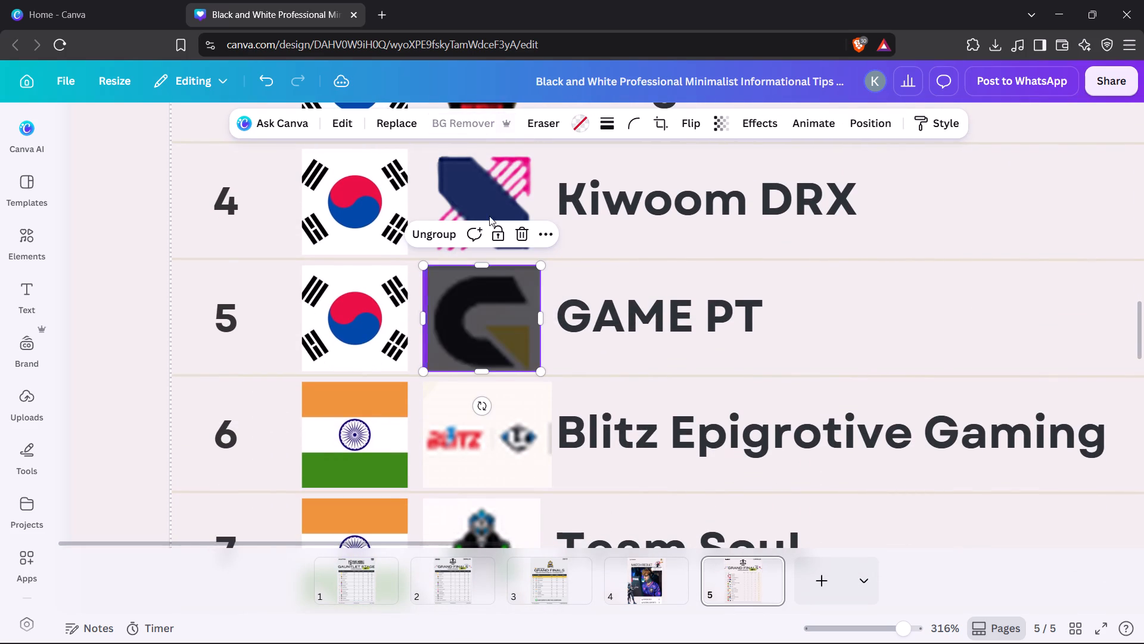
scroll(486, 311, "down", 2)
left_click(487, 296)
left_click(480, 128)
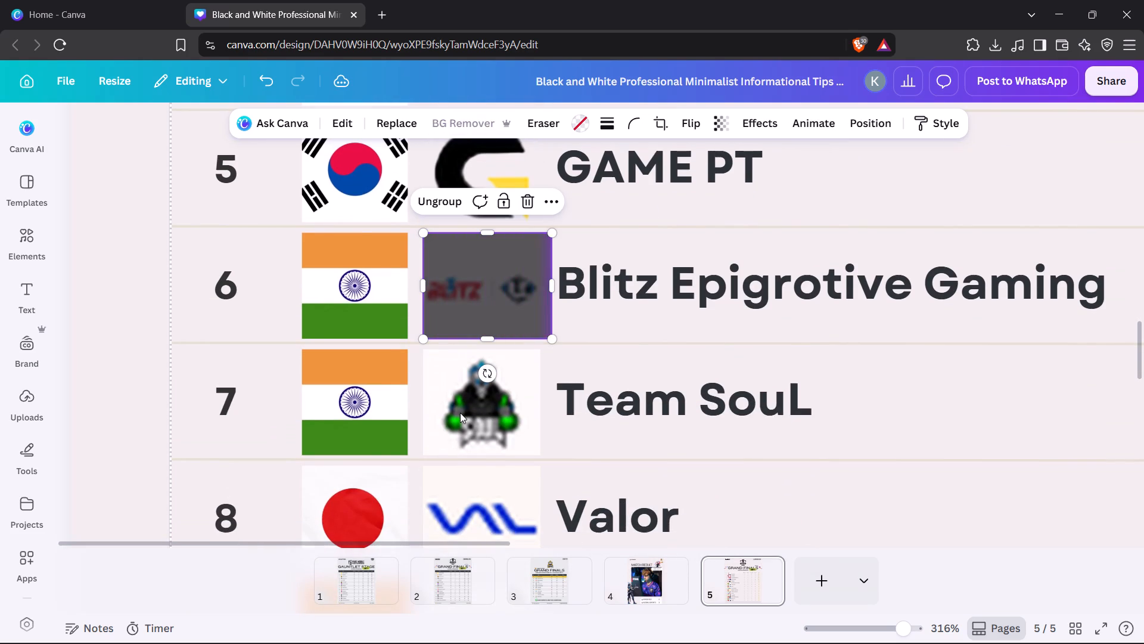
Remove the image backgrounds from the Team SouL, Valor and Team Outrage logos.
left_click(458, 411)
left_click(483, 136)
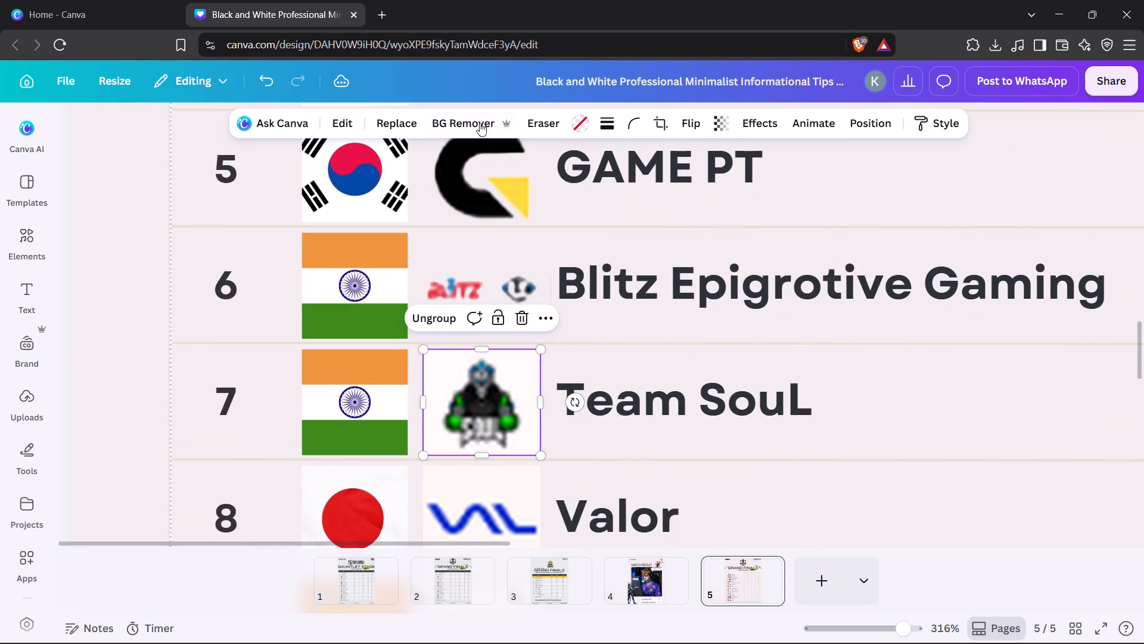
left_click(479, 118)
scroll(486, 289, "down", 3)
left_click(486, 289)
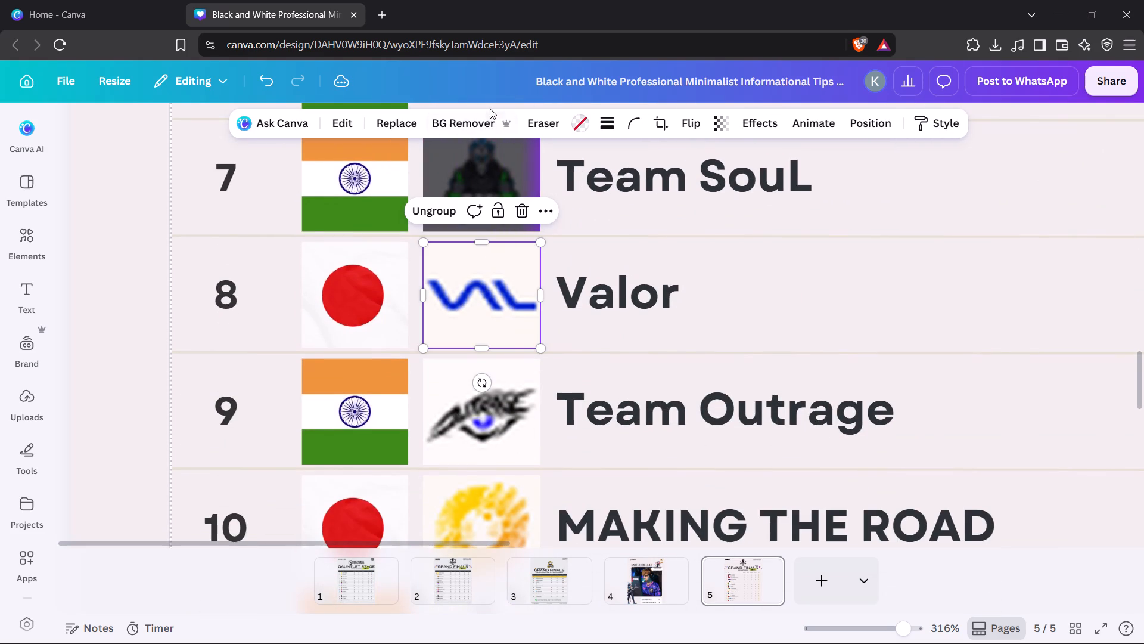
left_click(481, 120)
left_click(479, 402)
left_click(471, 120)
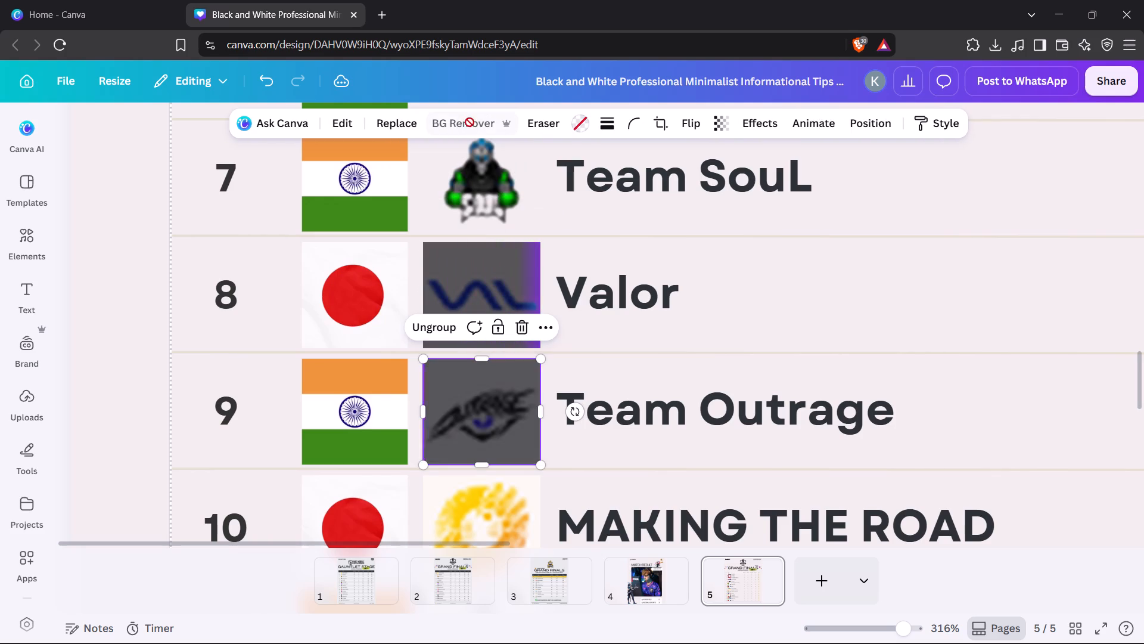
Remove the image backgrounds from the MAKING THE ROAD, Gladiators Esports and FOCUS logos.
scroll(483, 175, "down", 3)
left_click(486, 289)
left_click(493, 129)
scroll(507, 182, "down", 1)
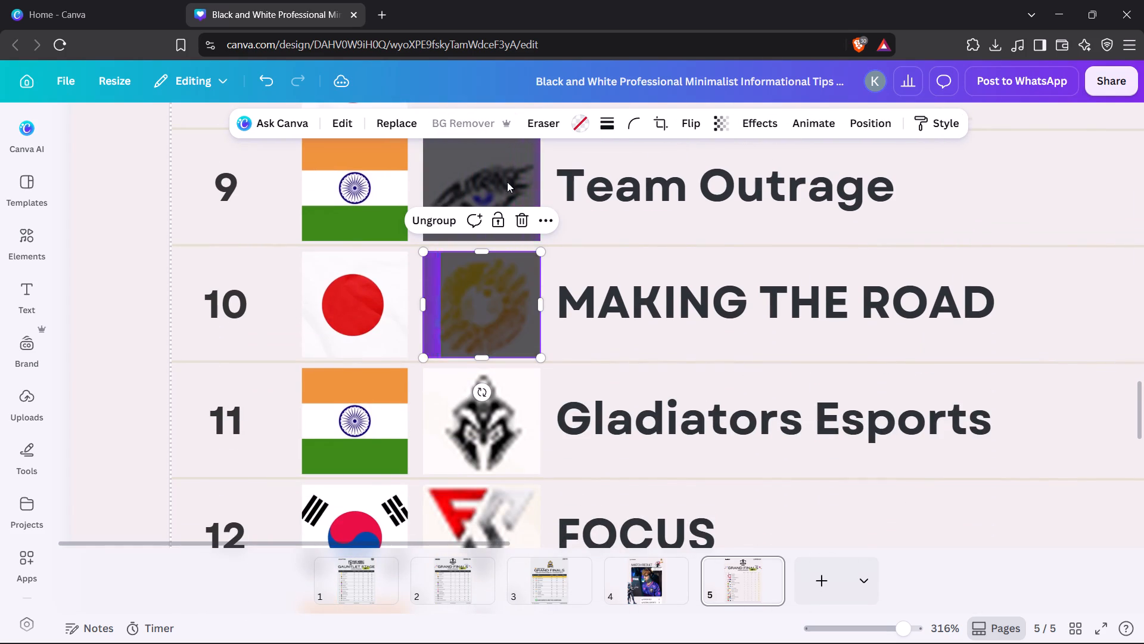
scroll(507, 182, "down", 1)
left_click(492, 285)
left_click(468, 123)
scroll(478, 250, "down", 3)
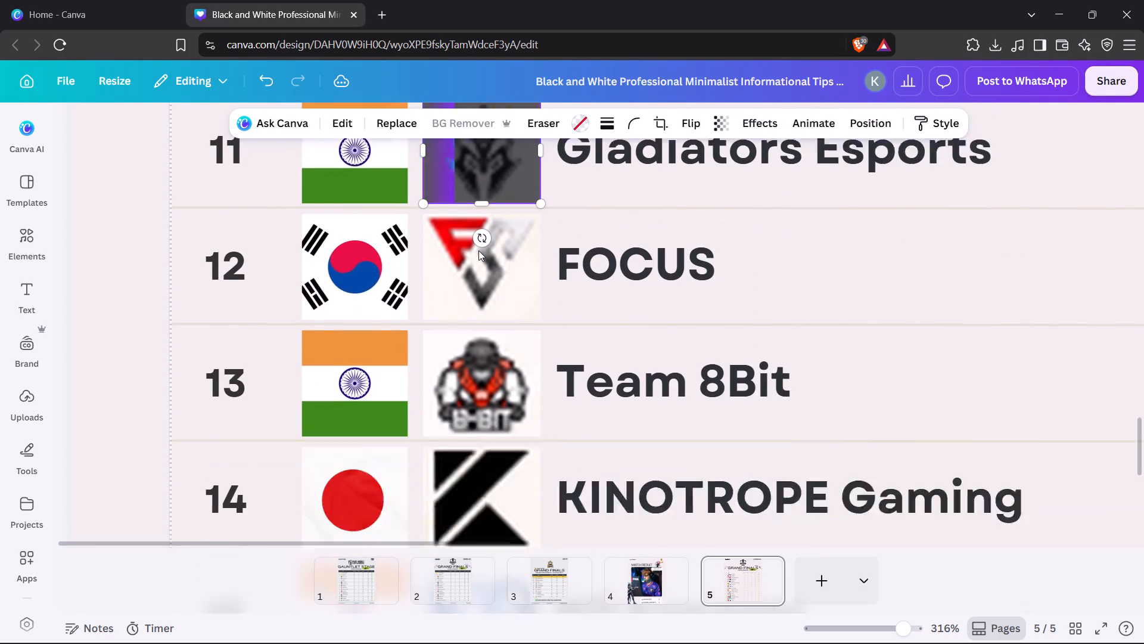
left_click(484, 197)
left_click(481, 114)
Remove the image backgrounds from the Team 8Bit, KINOTROPE Gaming, K9 Esports and Versus logos.
left_click(498, 290)
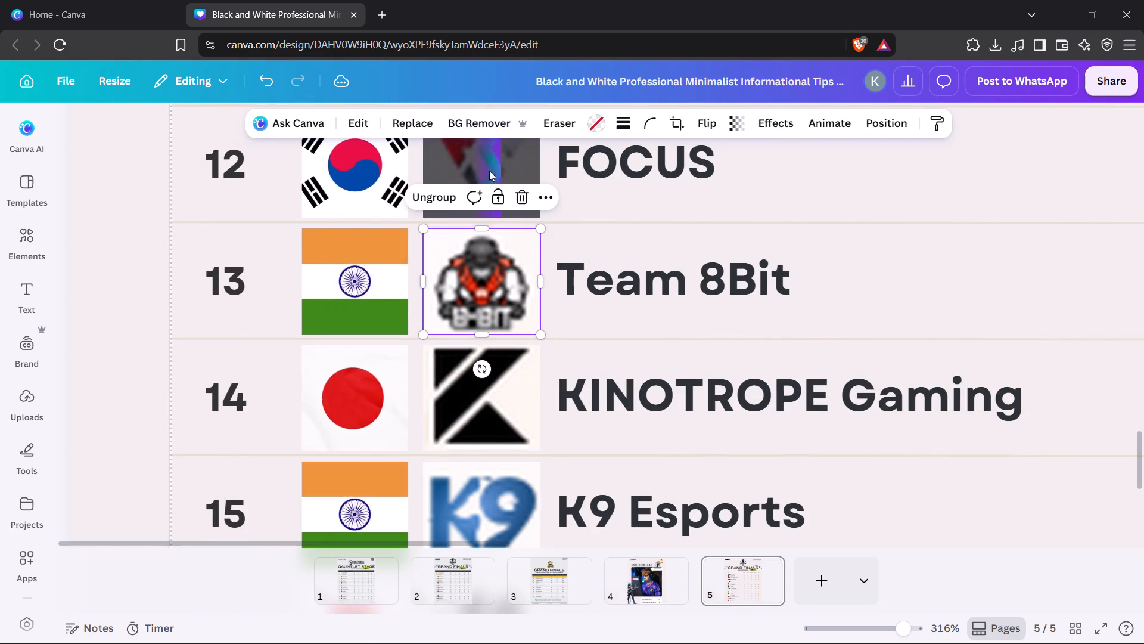
left_click(494, 116)
scroll(507, 192, "down", 3)
left_click(500, 175)
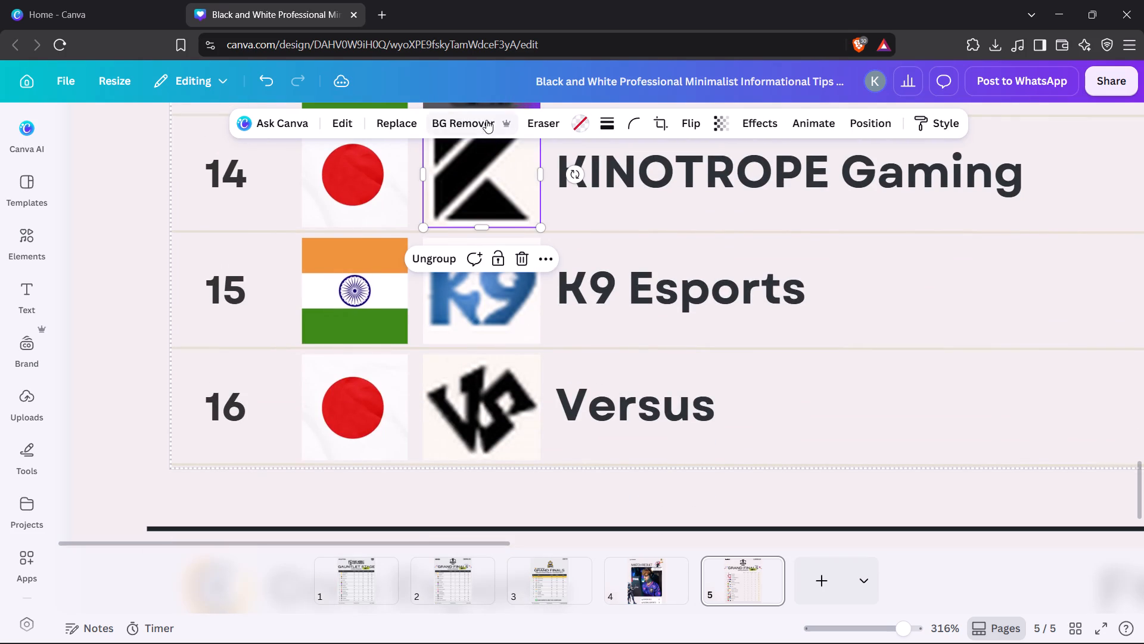
left_click(486, 120)
left_click(496, 317)
left_click(485, 120)
left_click(497, 401)
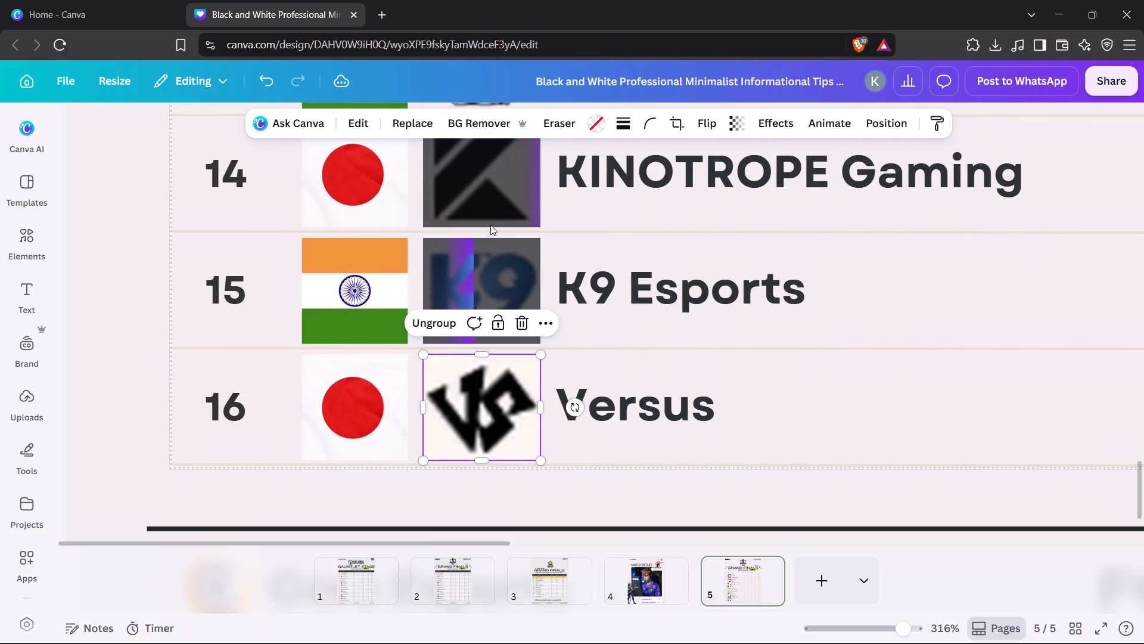
left_click(480, 126)
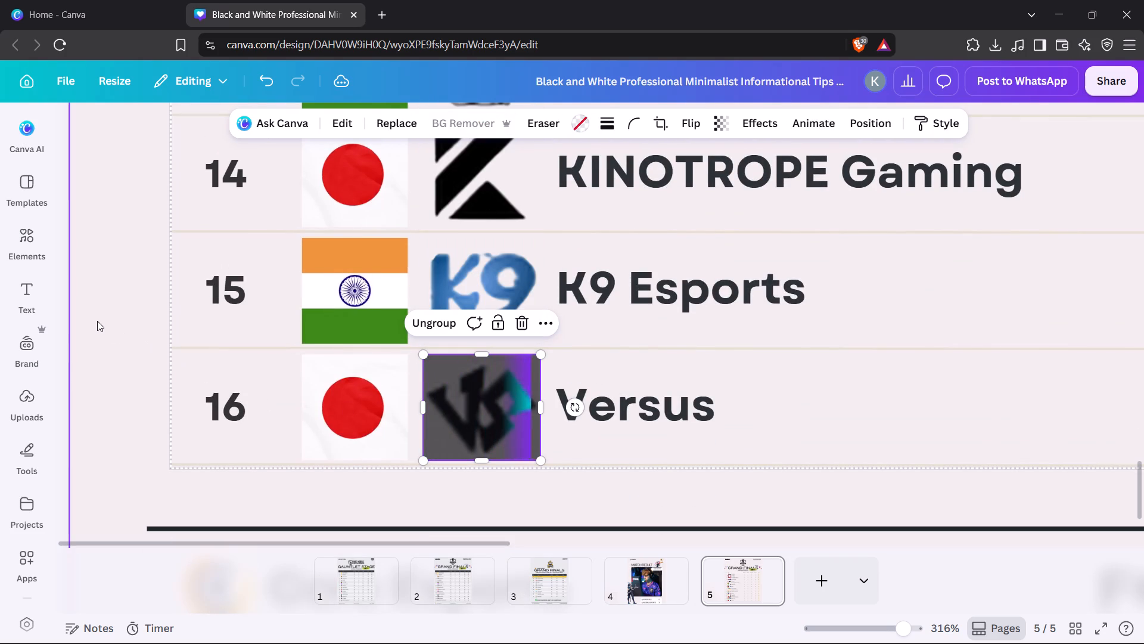
left_click(97, 320)
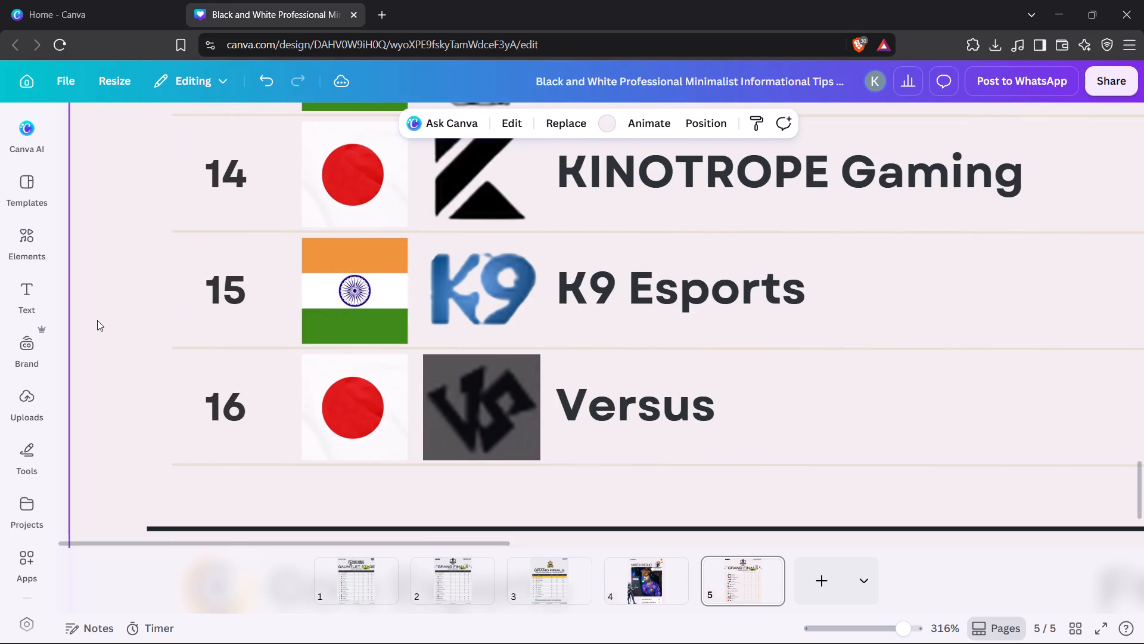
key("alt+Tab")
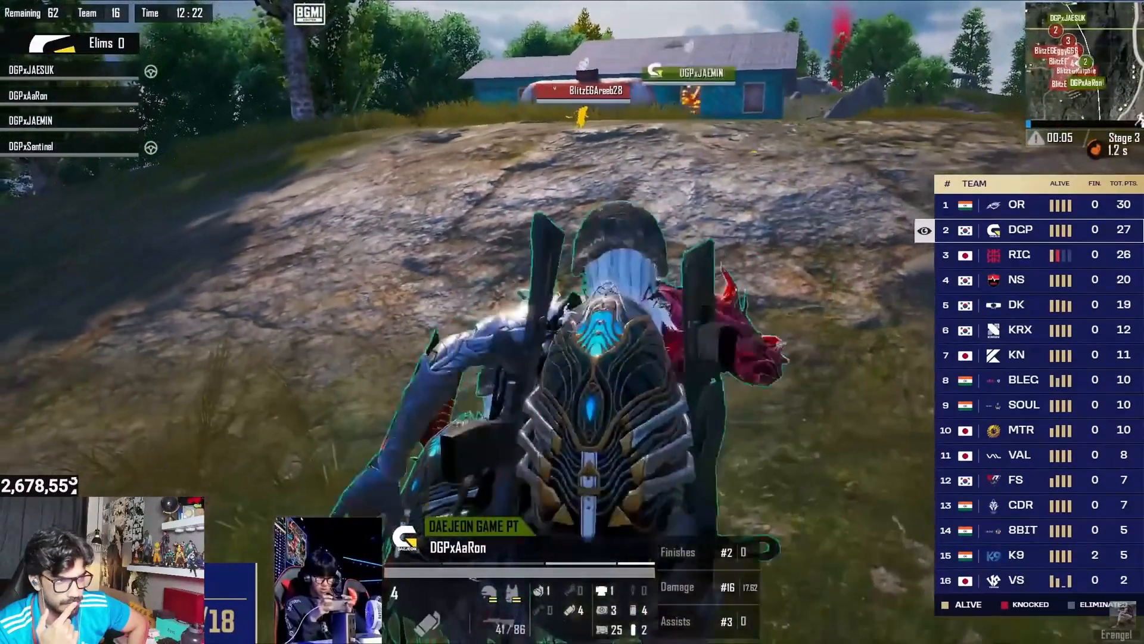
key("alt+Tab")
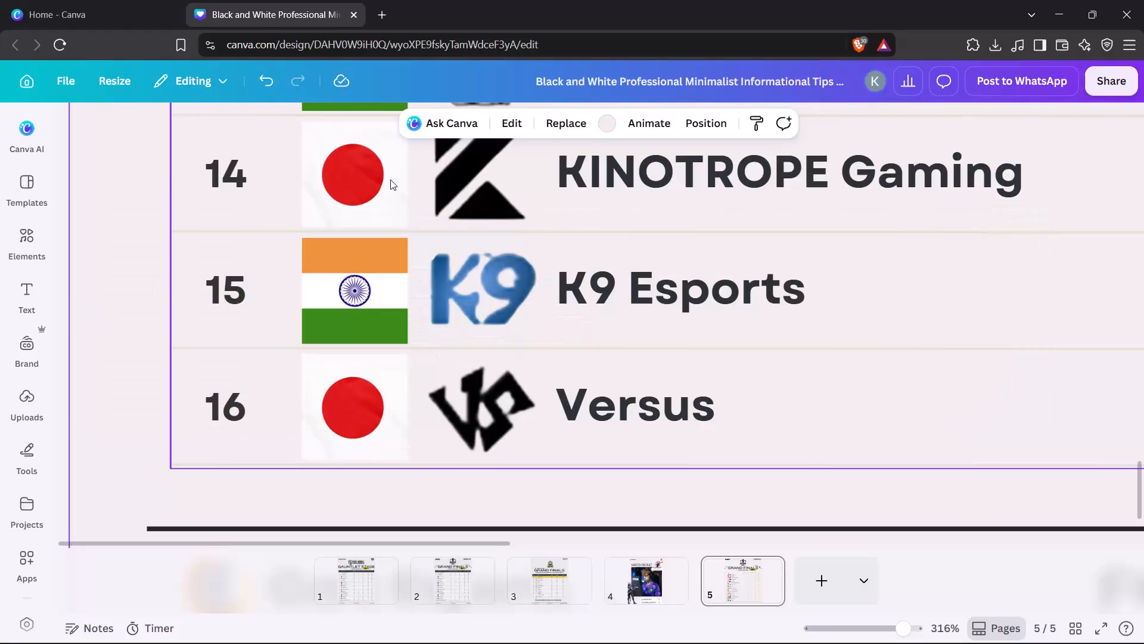
Replace the blurry K9 Esports logo in row 15 with the sharp K9 logo from the uploaded images.
left_click(475, 307)
left_click(475, 307)
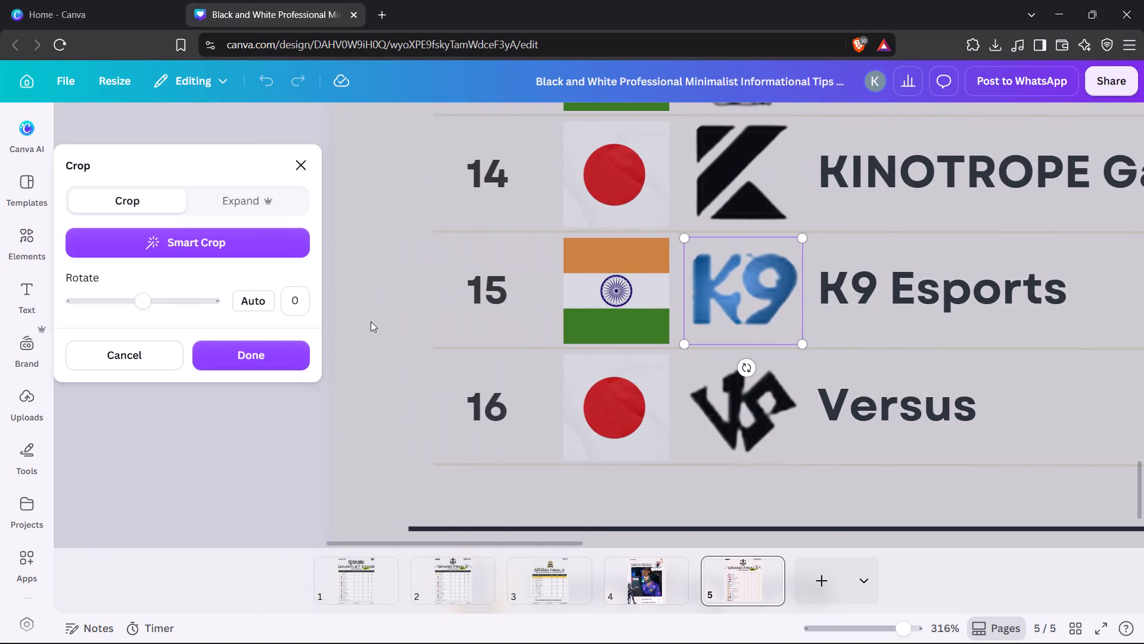
left_click(371, 321)
left_click(418, 127)
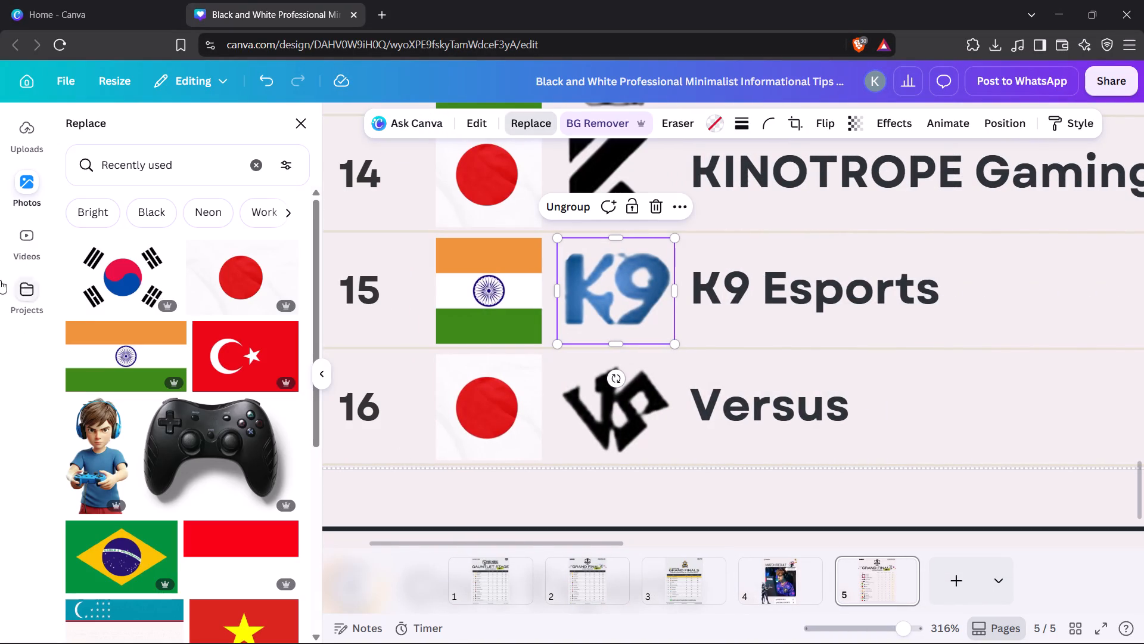
left_click(29, 133)
scroll(180, 379, "down", 10)
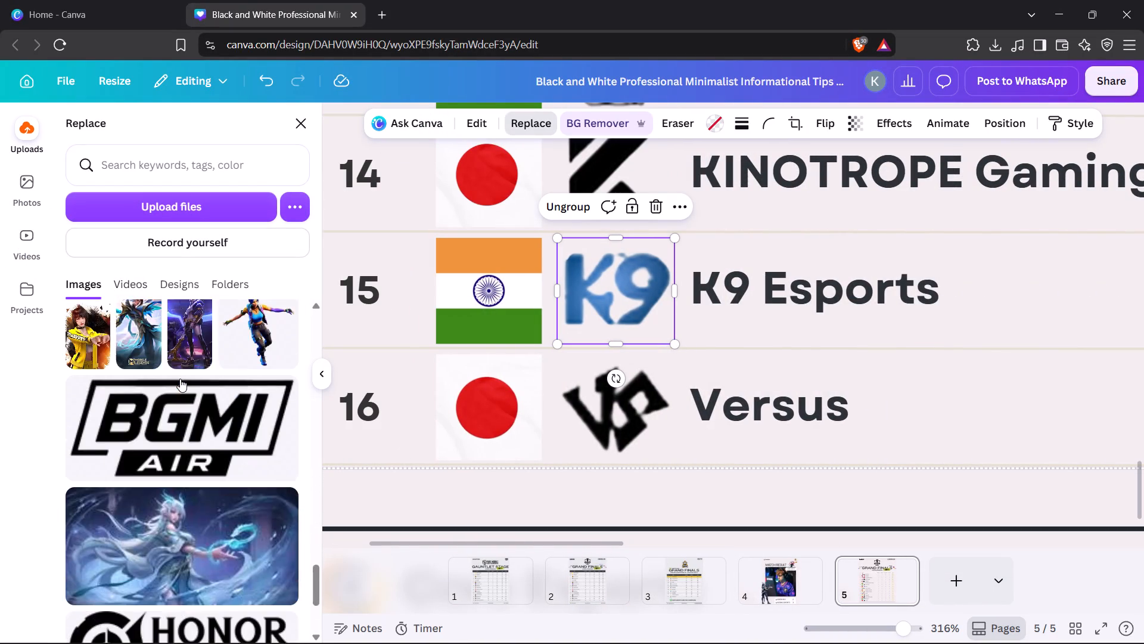
scroll(180, 379, "down", 20)
scroll(180, 379, "down", 2)
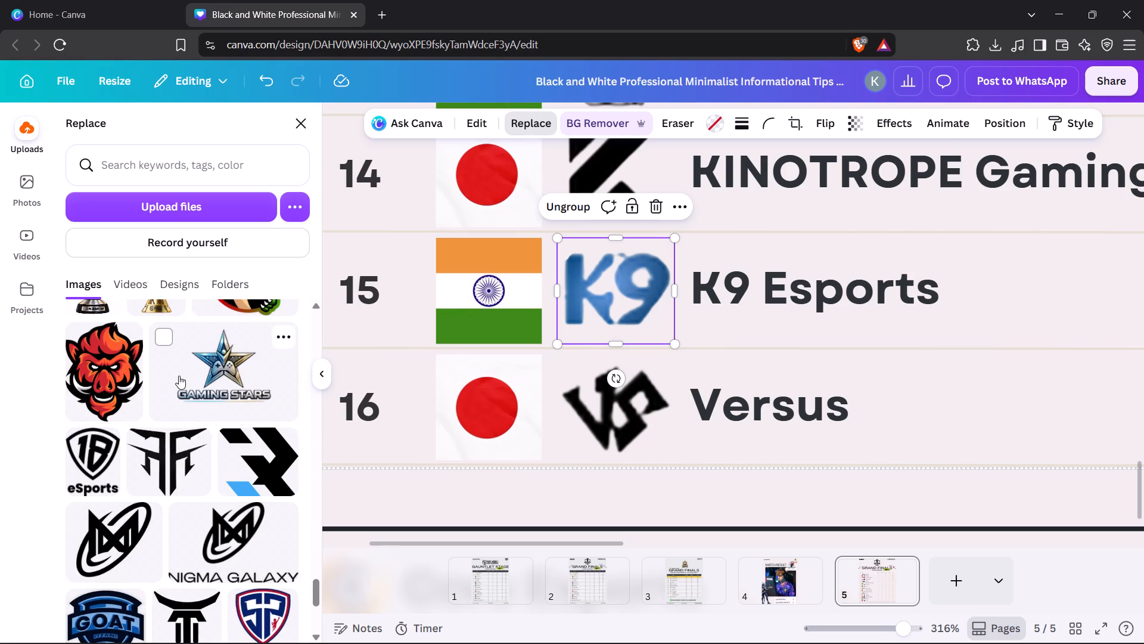
key("alt+Tab")
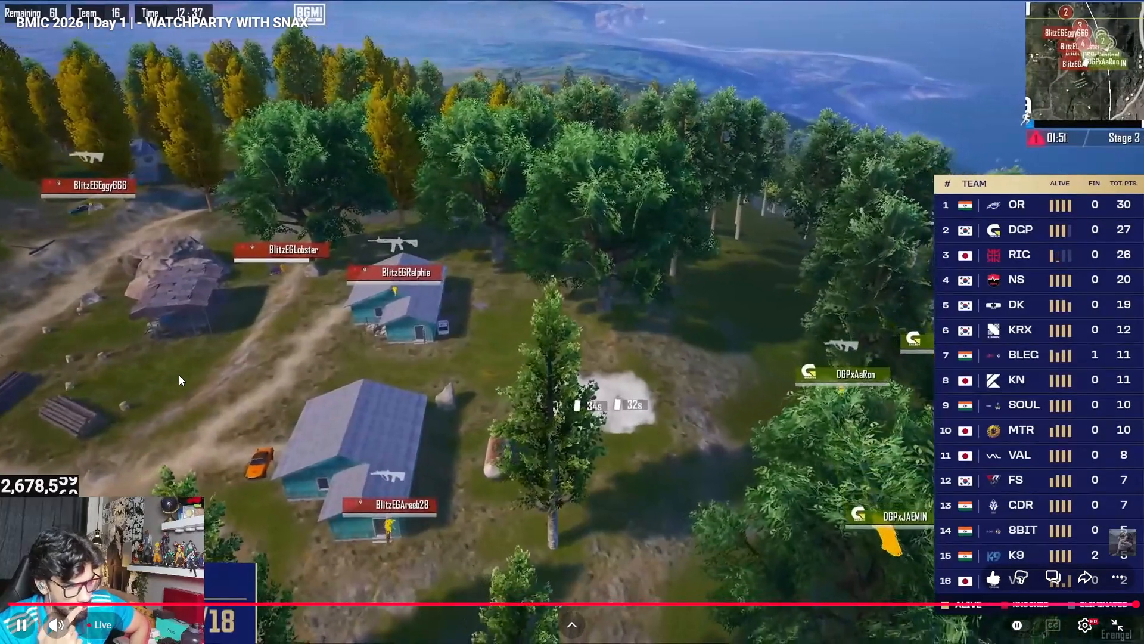
key("alt+Tab")
scroll(179, 375, "down", 12)
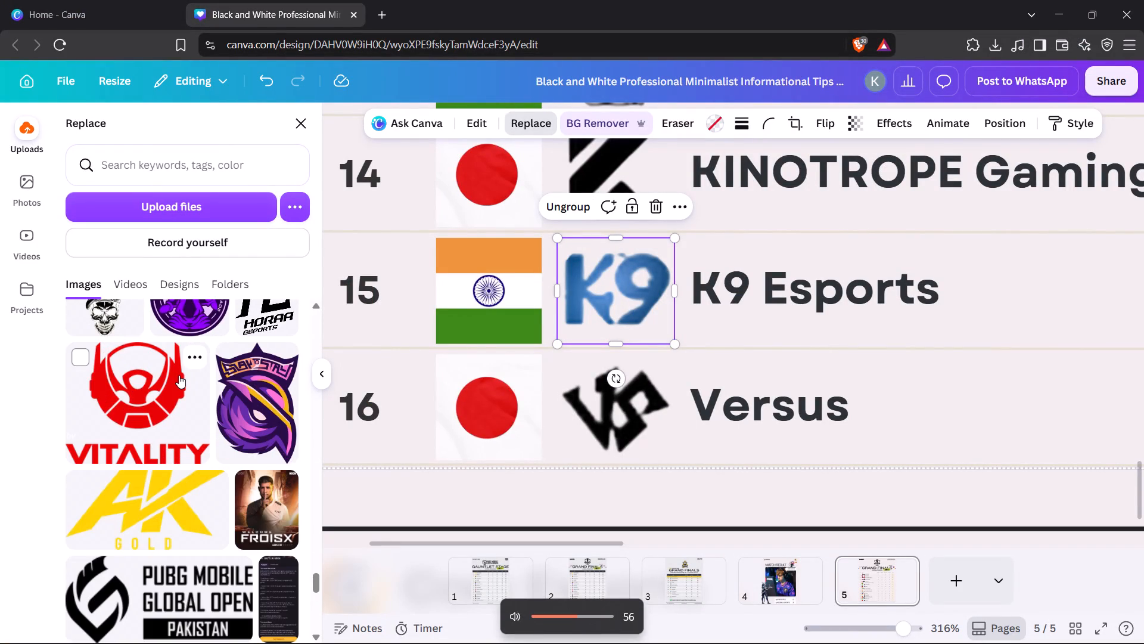
scroll(179, 375, "down", 1)
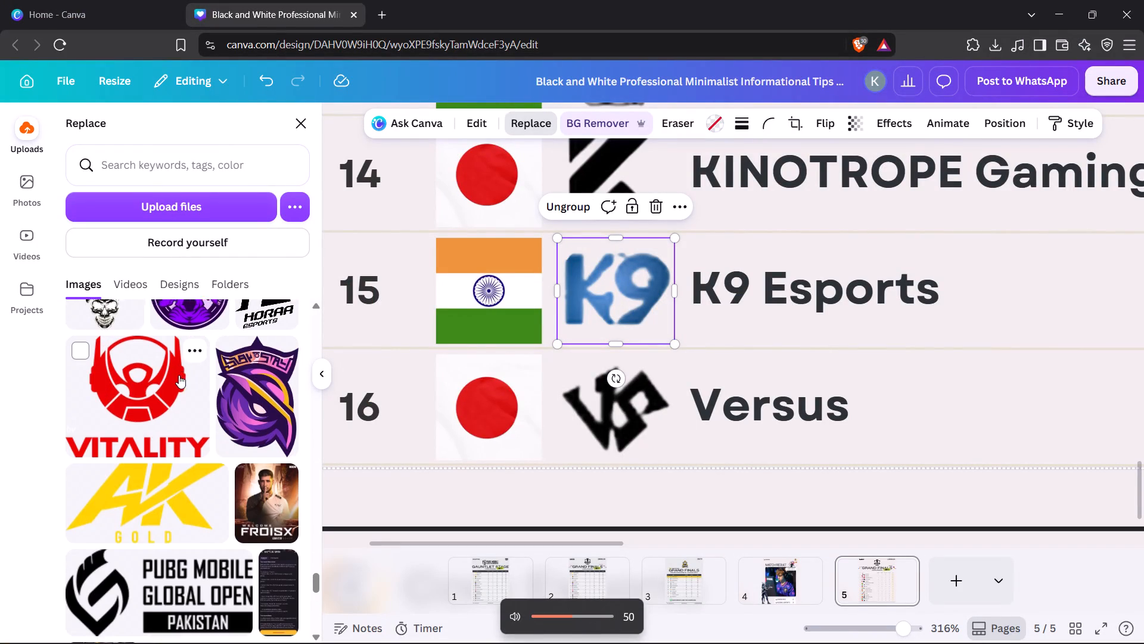
scroll(179, 375, "down", 14)
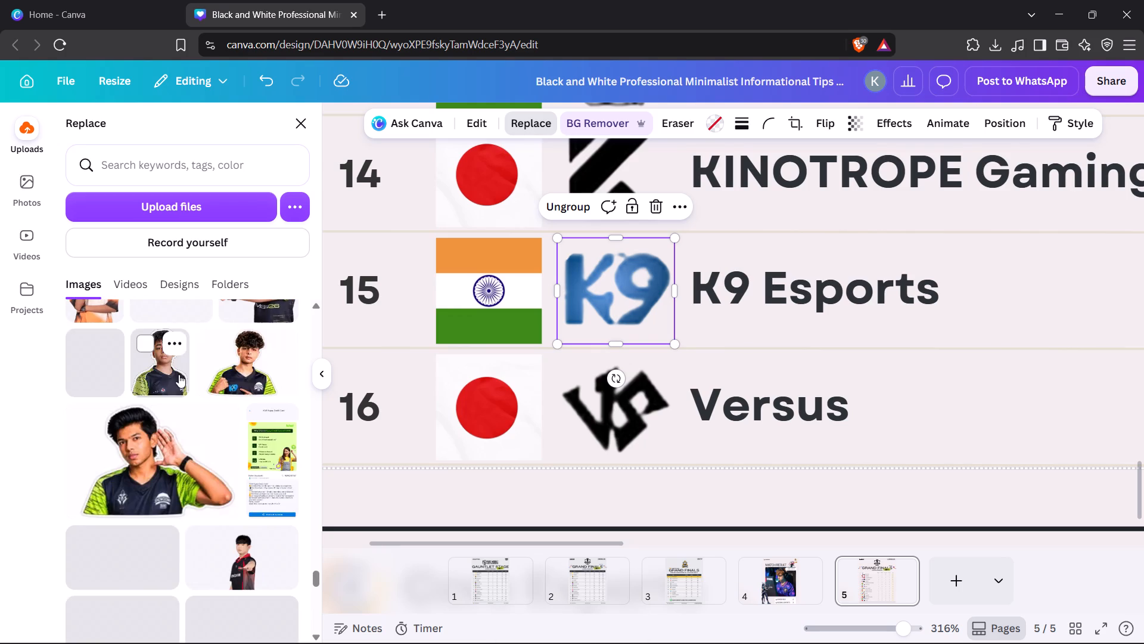
scroll(179, 374, "down", 14)
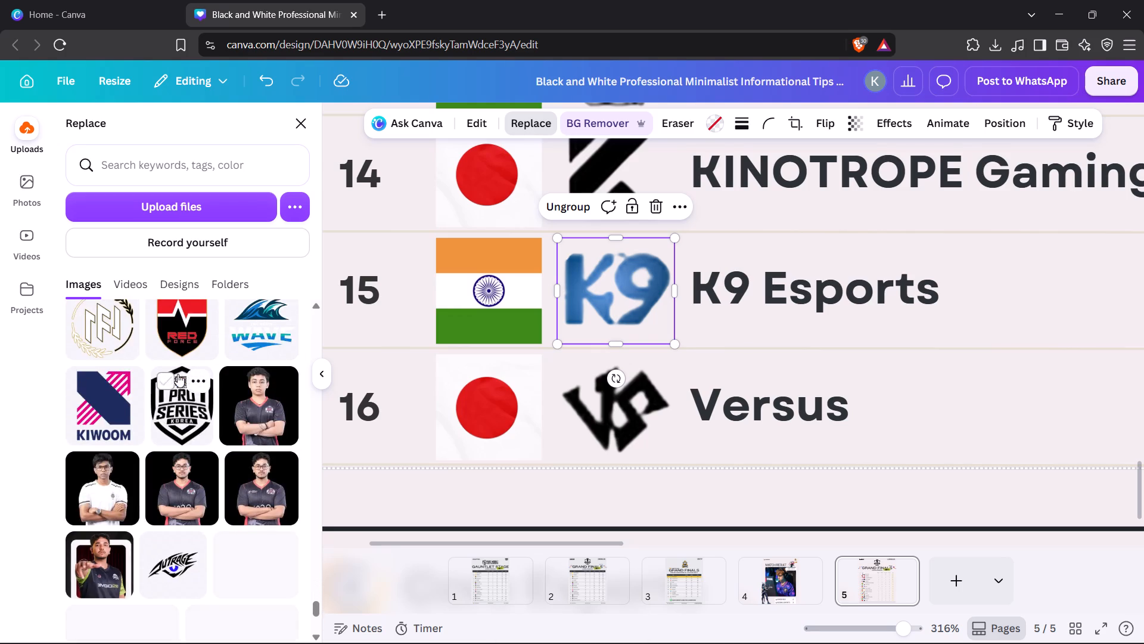
scroll(178, 374, "down", 19)
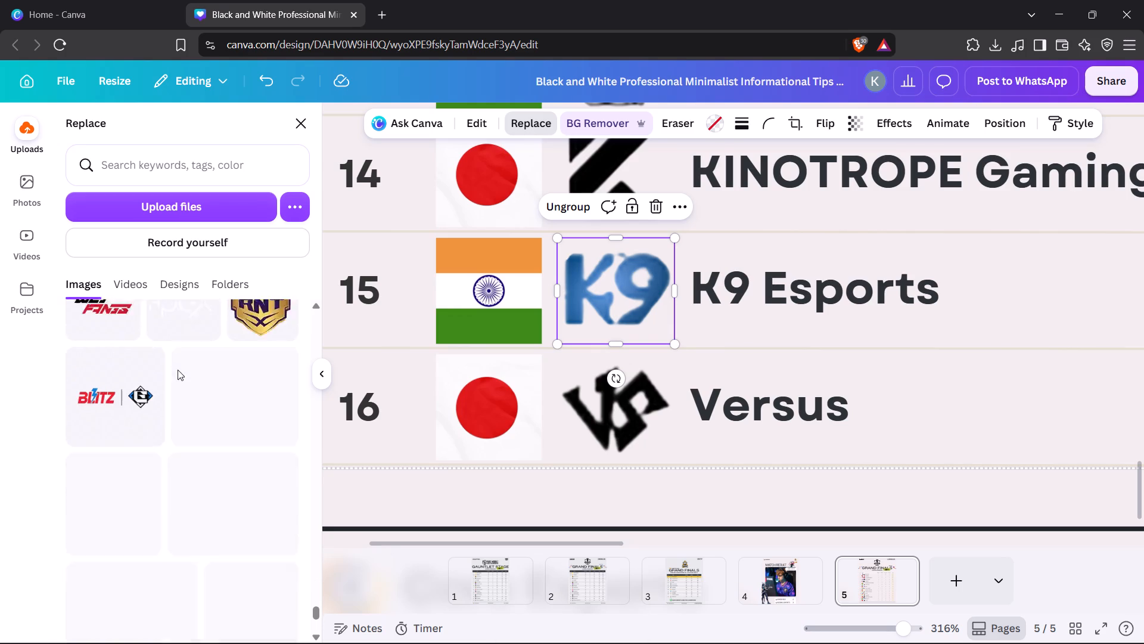
left_click(119, 375)
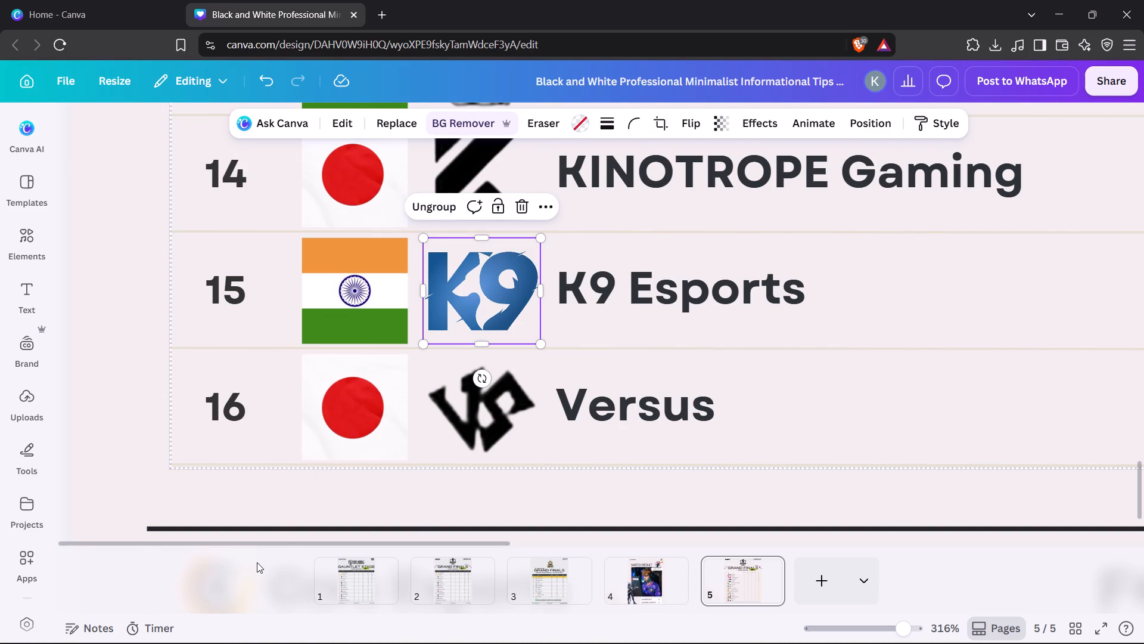
Replace the blurry Team 8Bit logo in row 13 with the sharp 8-Bit logo from the uploaded images.
scroll(275, 533, "up", 5)
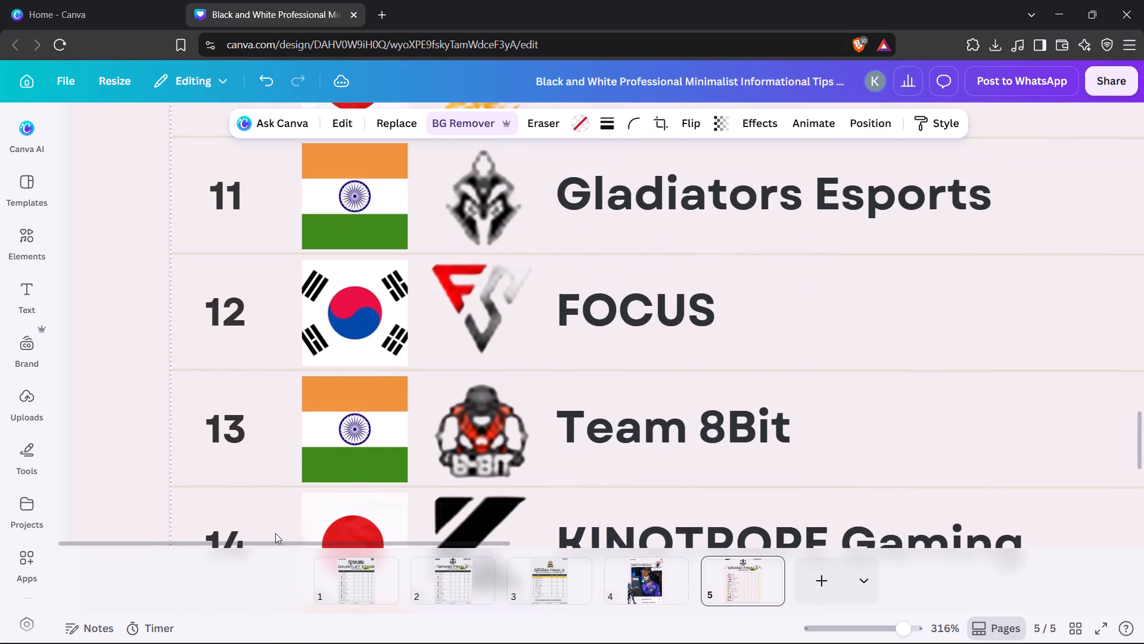
left_click(487, 445)
left_click(410, 122)
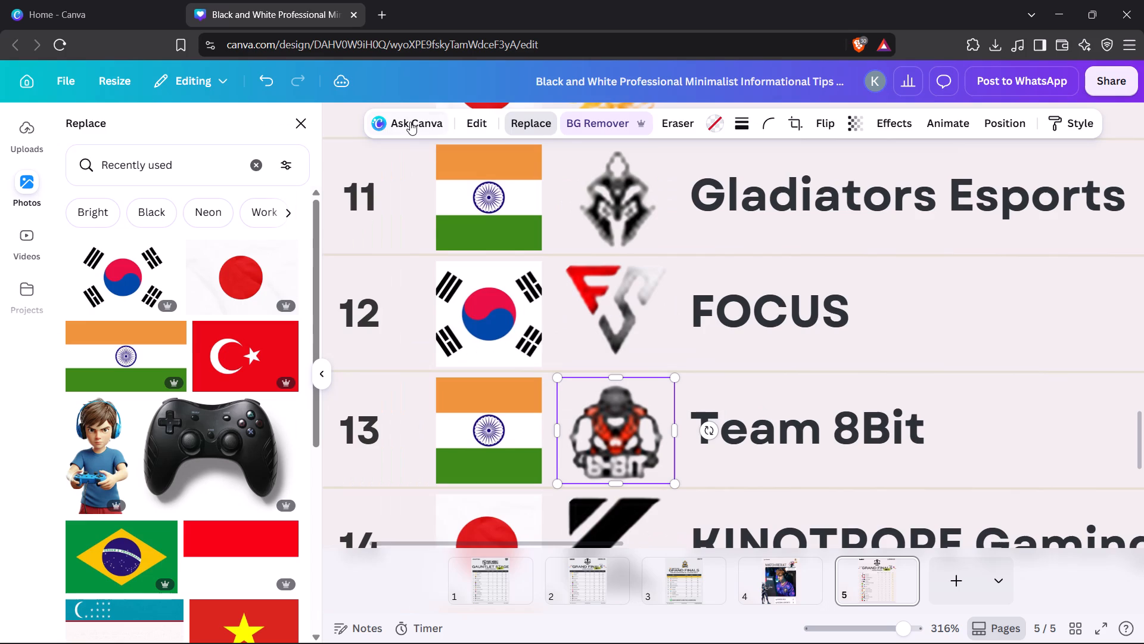
left_click(17, 116)
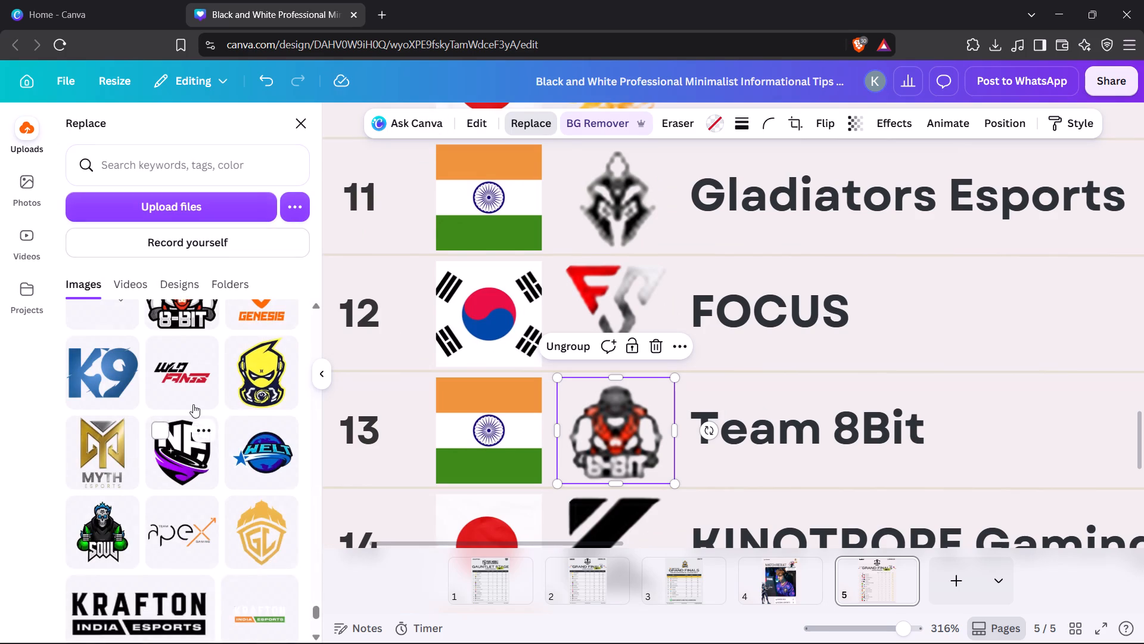
scroll(194, 404, "up", 1)
left_click(184, 373)
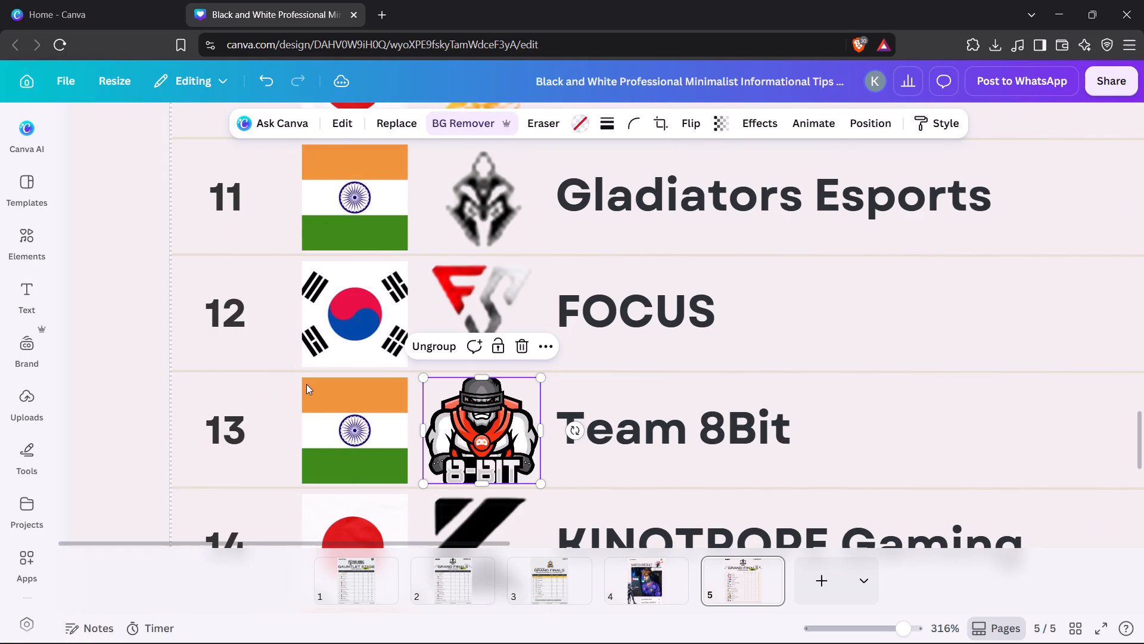
Replace the blurry Gladiators Esports logo in row 11 with the black helmet logo from the uploaded images.
left_click(484, 221)
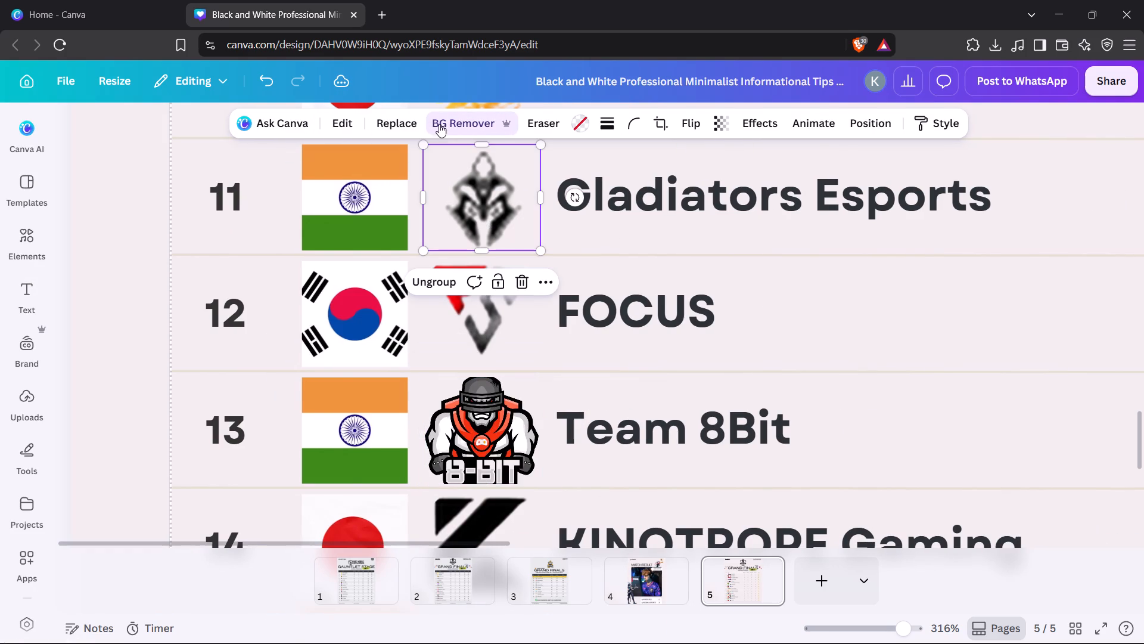
left_click(376, 120)
left_click(21, 113)
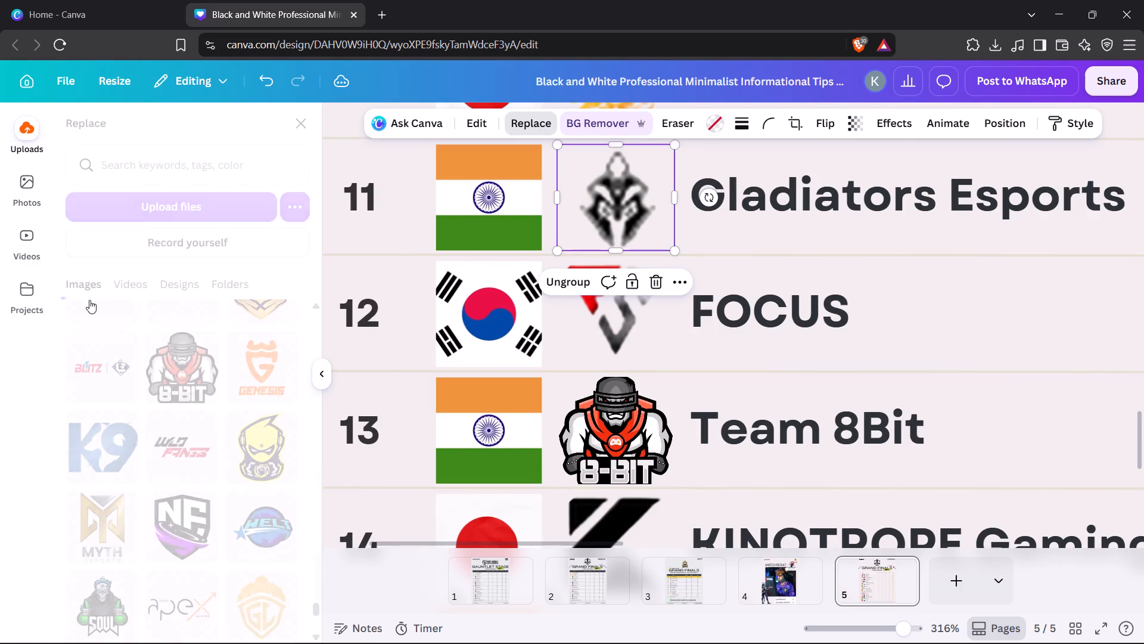
scroll(164, 482, "up", 9)
scroll(164, 475, "down", 3)
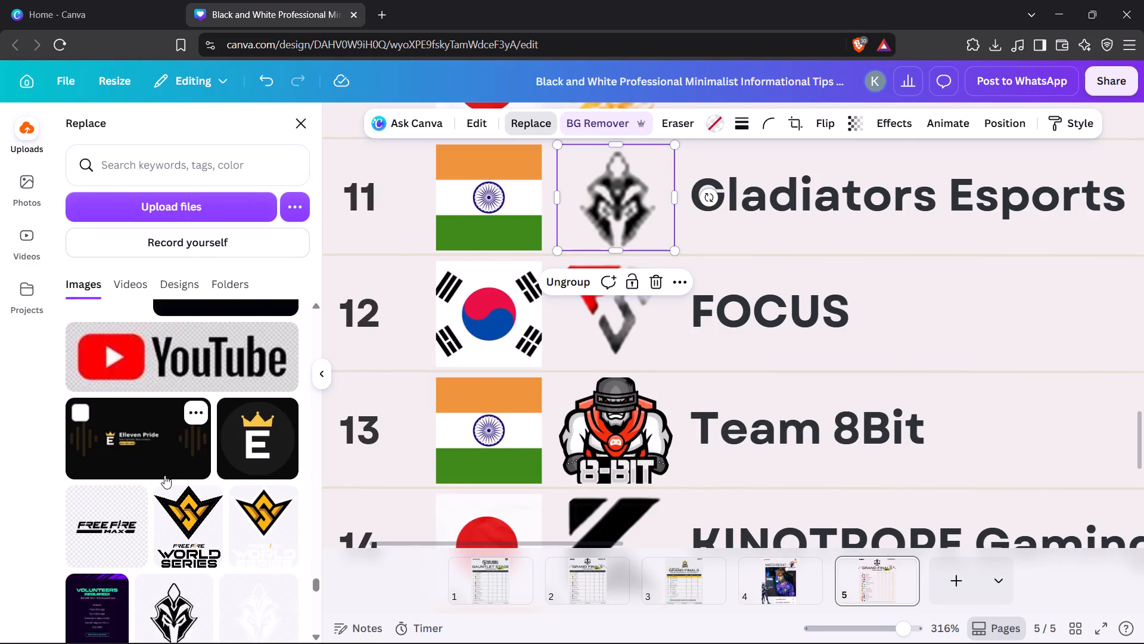
left_click(176, 444)
scroll(176, 444, "down", 2)
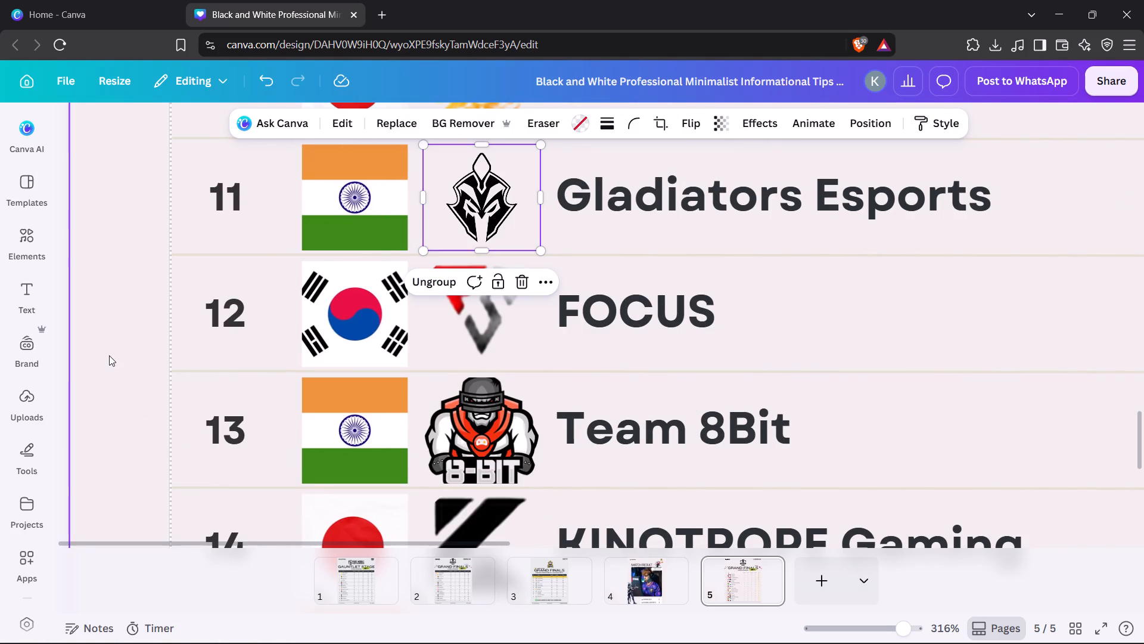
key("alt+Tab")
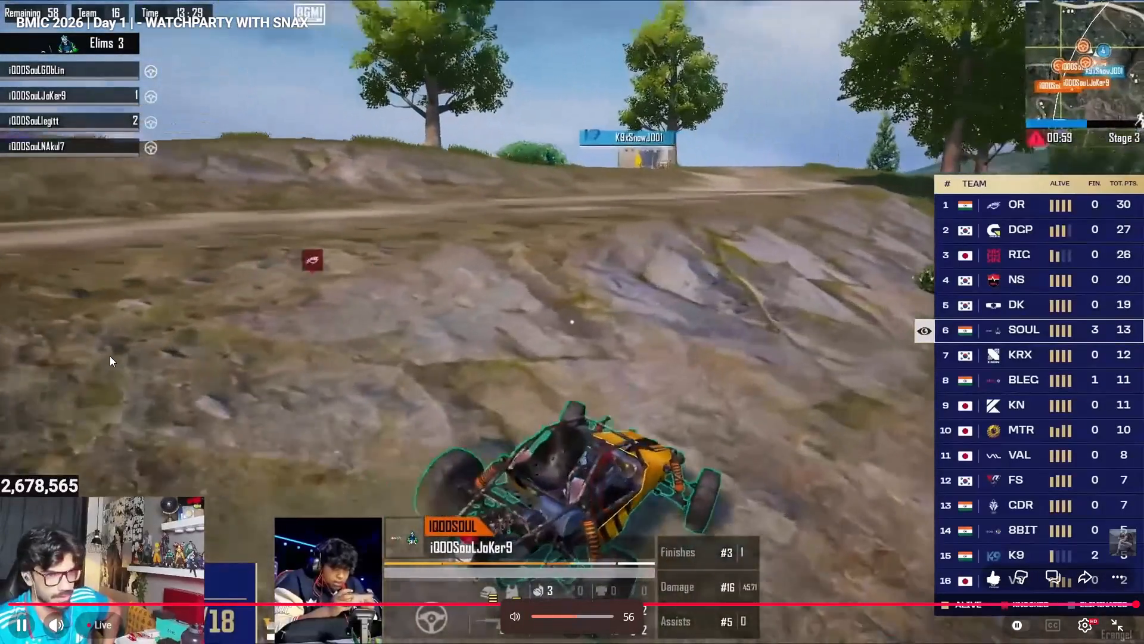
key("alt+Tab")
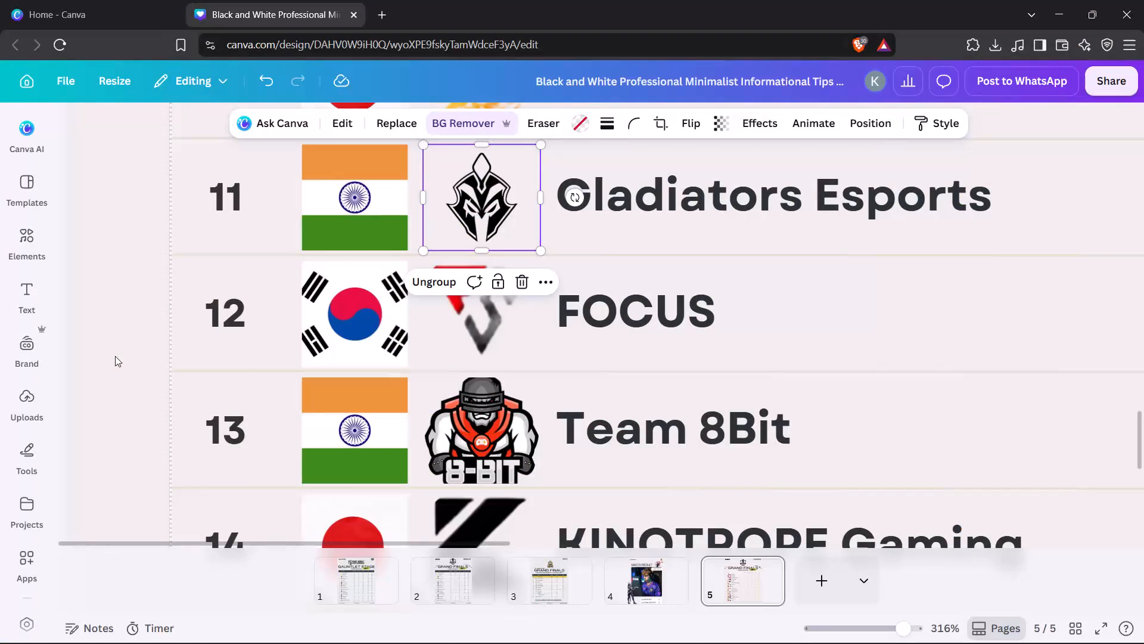
Replace the blurry Team Outrage logo in row 9 with the sharp Outrage logo from the uploaded images.
left_click(110, 345)
scroll(141, 381, "up", 1)
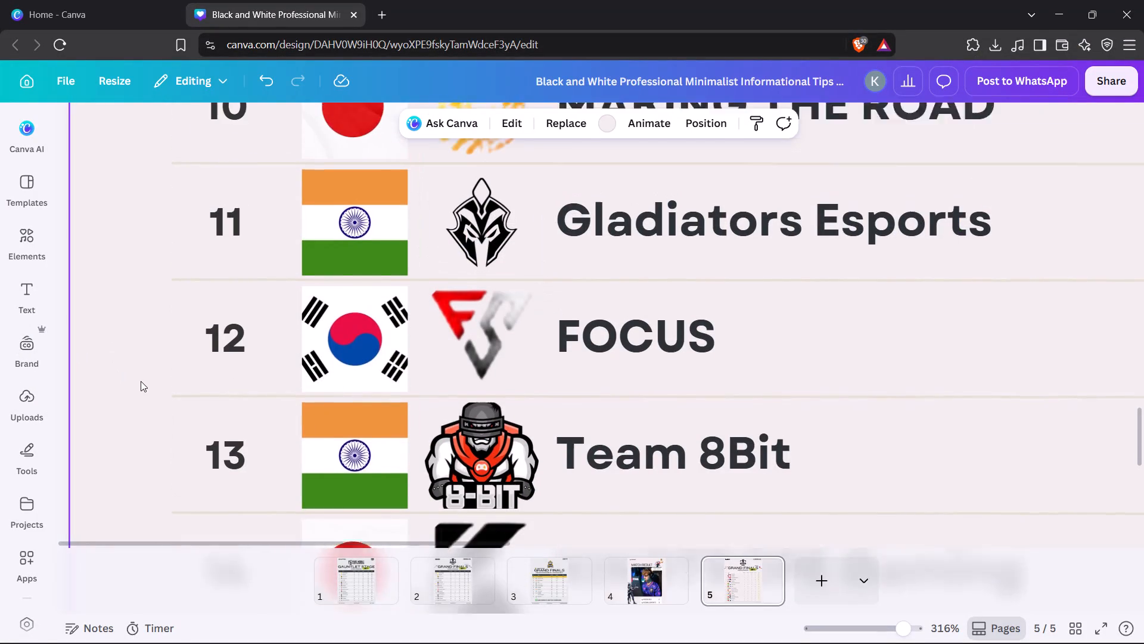
scroll(141, 381, "up", 4)
left_click(484, 361)
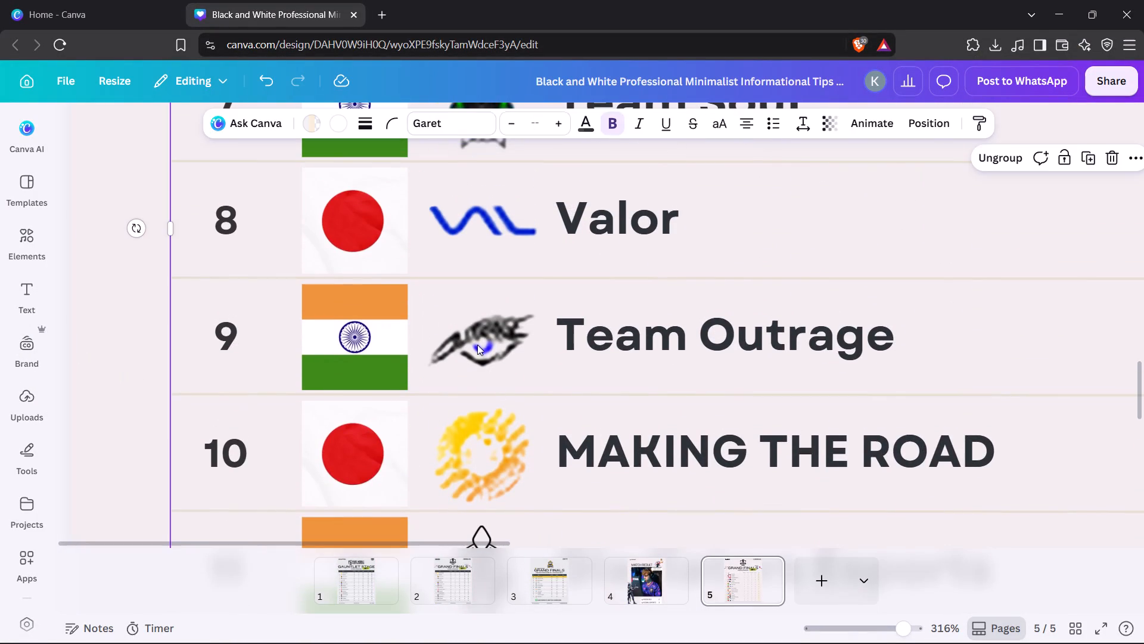
left_click(477, 344)
left_click(387, 120)
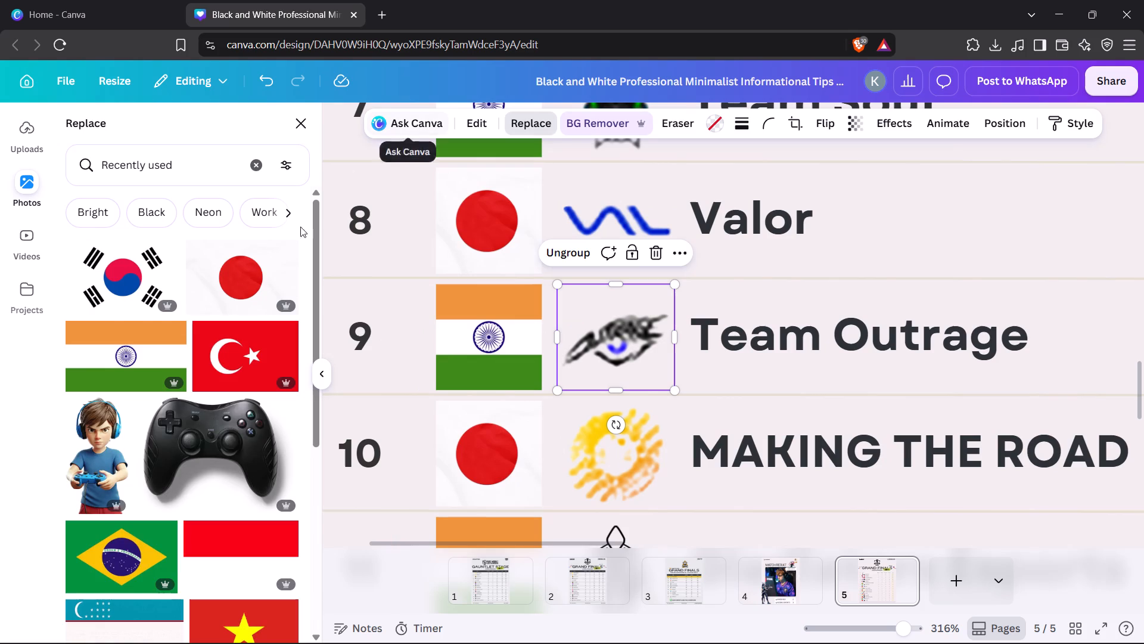
left_click(37, 134)
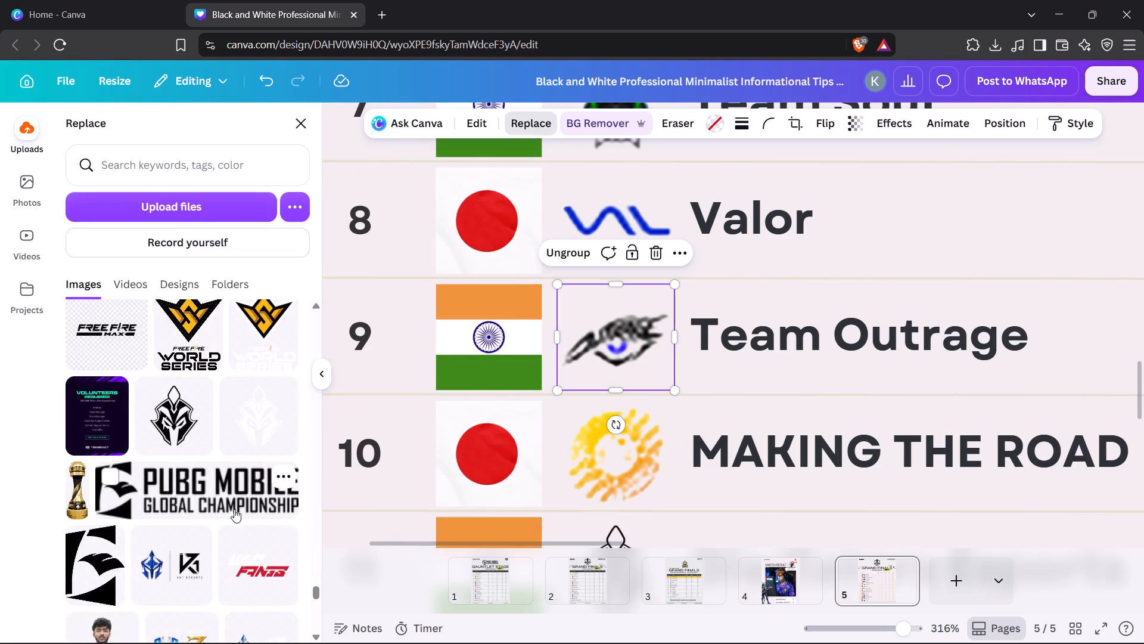
scroll(234, 509, "down", 11)
scroll(227, 500, "up", 13)
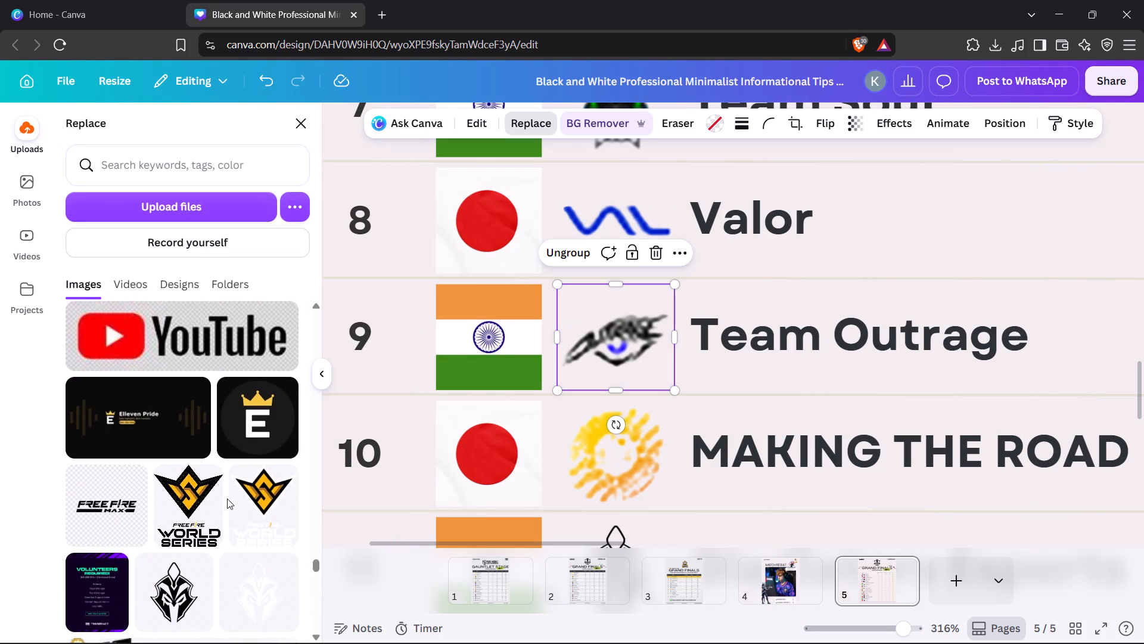
scroll(227, 499, "up", 5)
left_click(178, 460)
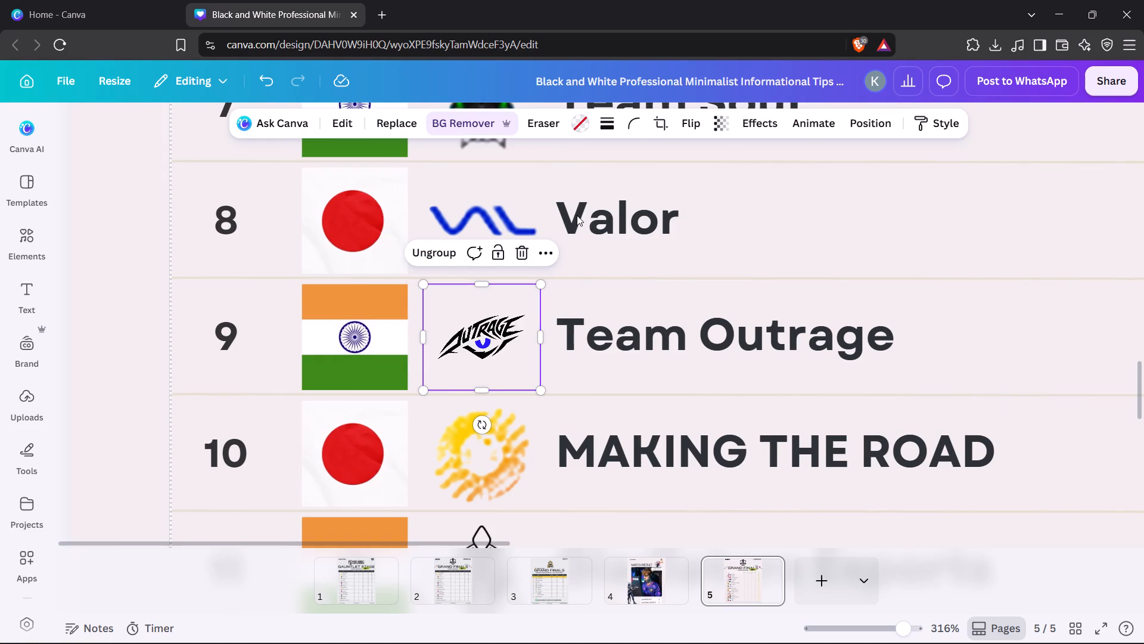
Replace the blurry Team SouL logo in row 7 with the sharp SouL logo from the uploaded images.
scroll(577, 215, "up", 2)
left_click(477, 250)
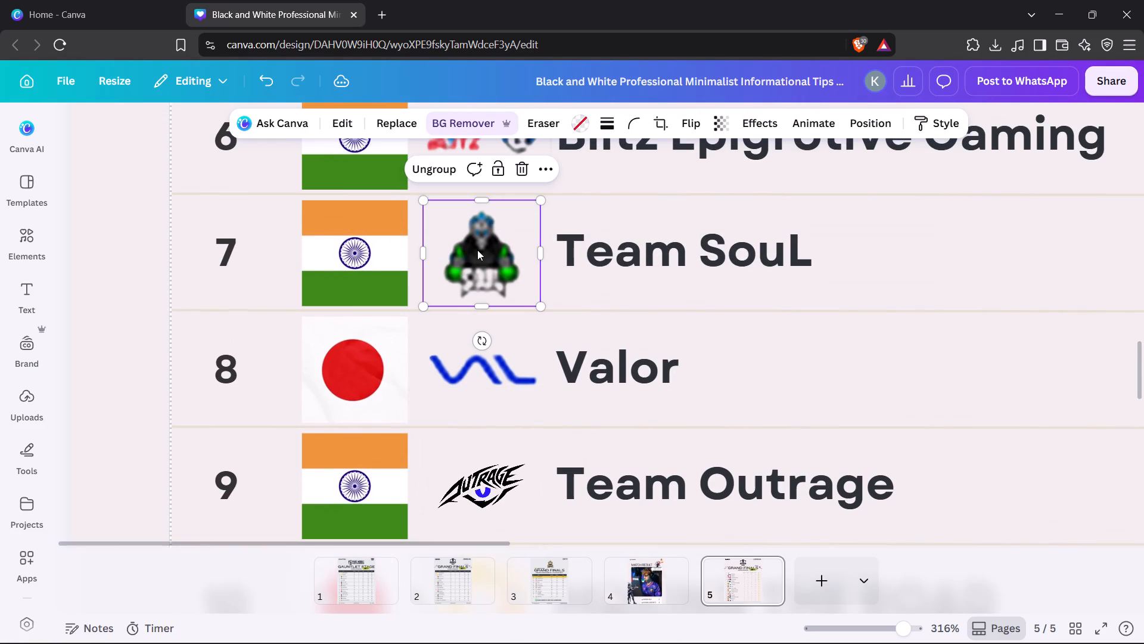
left_click(394, 122)
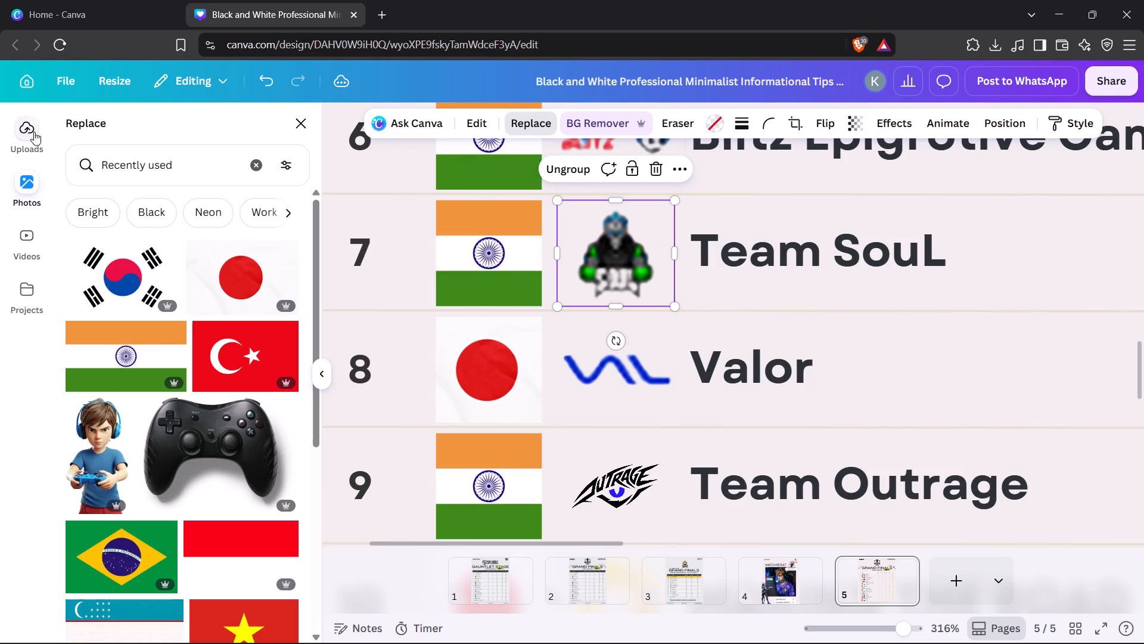
left_click(34, 132)
scroll(127, 453, "down", 9)
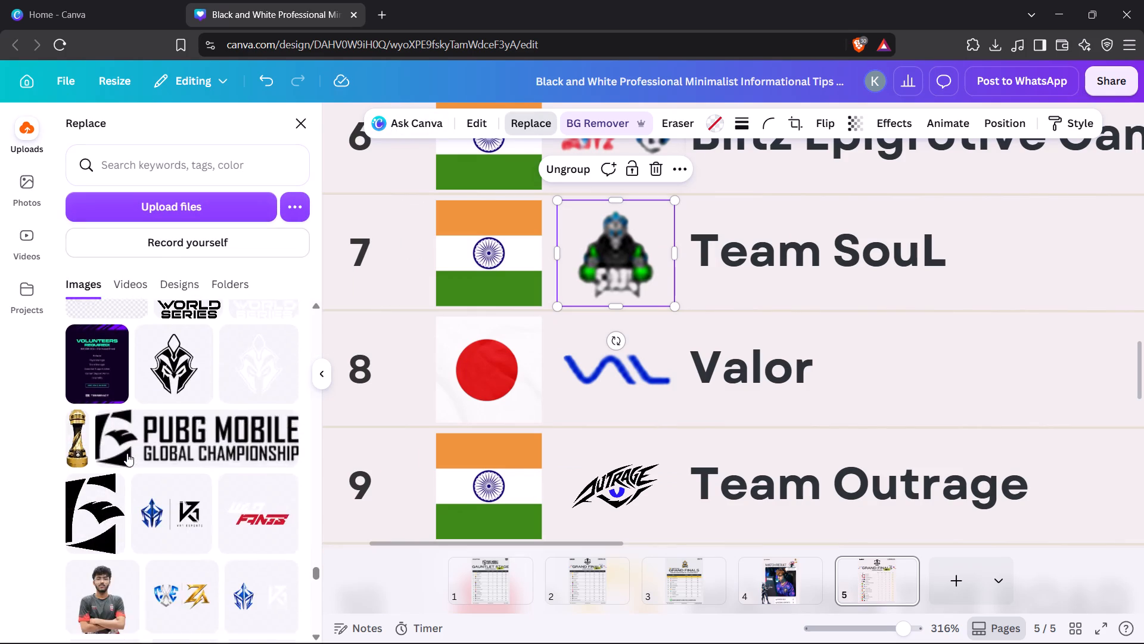
scroll(127, 453, "down", 8)
scroll(106, 367, "up", 1)
left_click(104, 417)
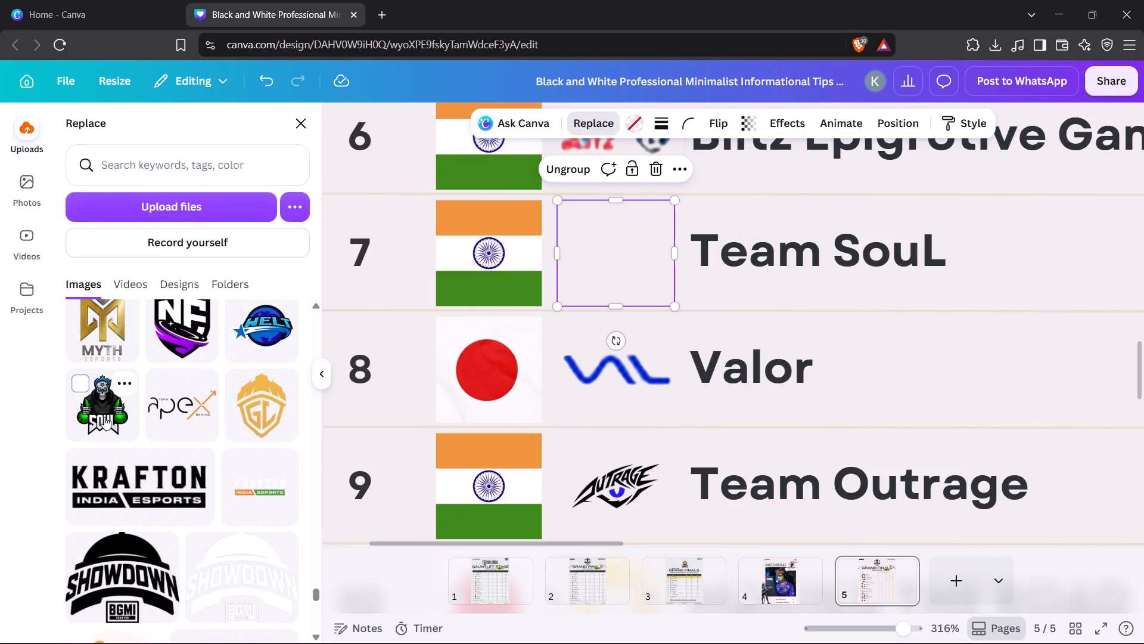
Replace the blurry Blitz Epigrotive Gaming logo in row 6 with the sharp Blitz dual logo from the uploaded images.
scroll(357, 408, "up", 2)
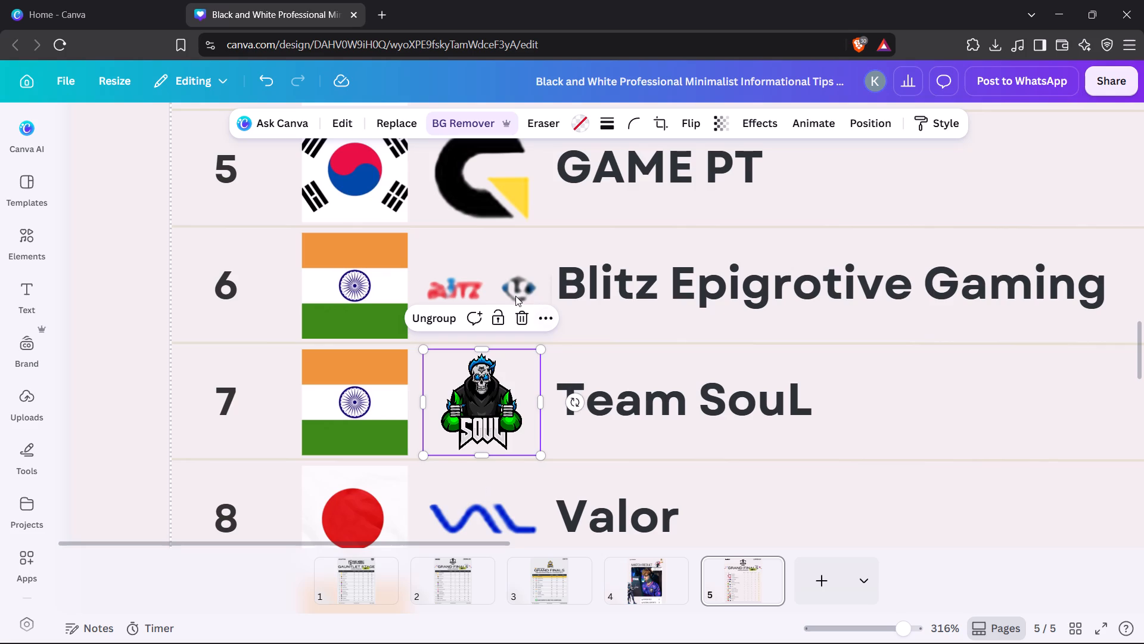
left_click(498, 290)
left_click(405, 123)
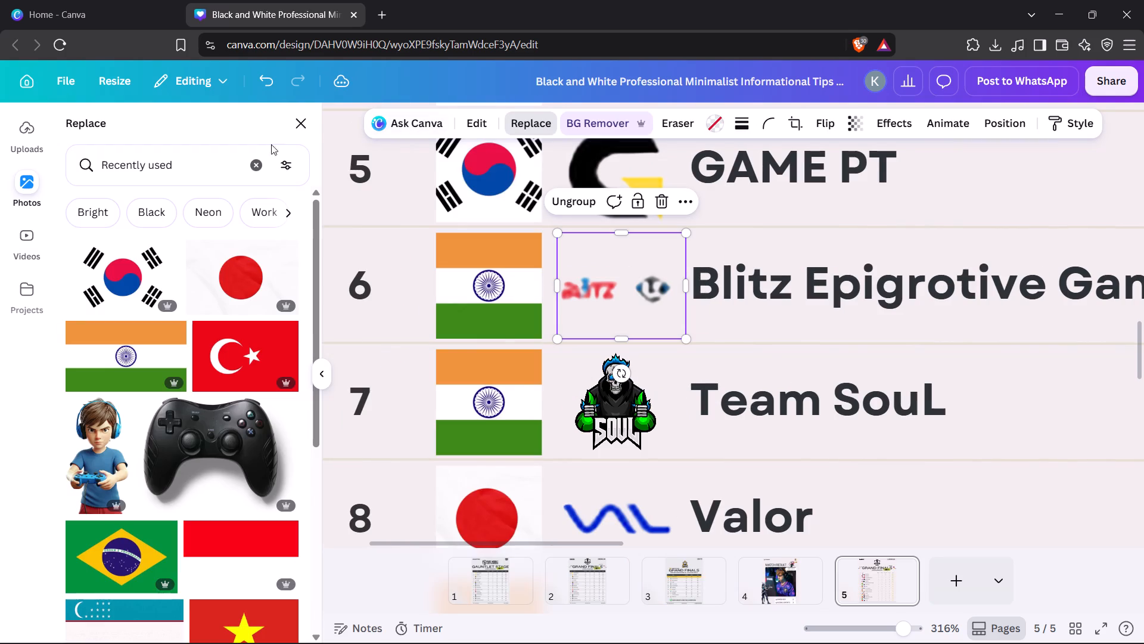
left_click(25, 128)
scroll(150, 351, "up", 3)
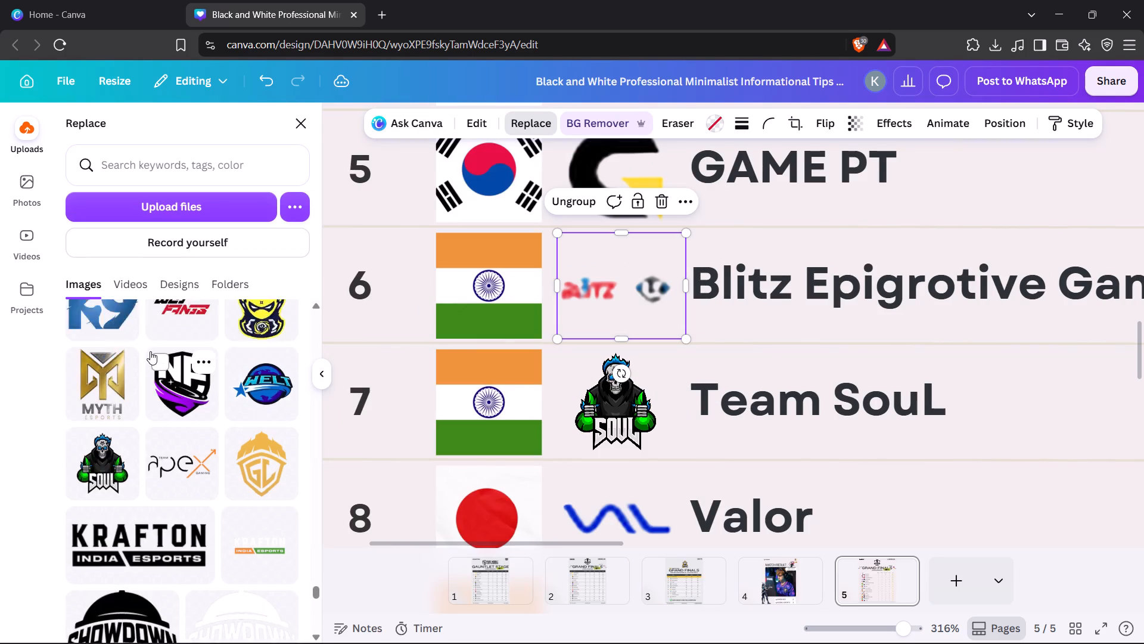
left_click(97, 405)
Replace the blurry Kiwoom DRX logo in row 4 with the sharp logo bearing the KIWOOM wordmark from the uploaded images.
scroll(707, 336, "up", 1)
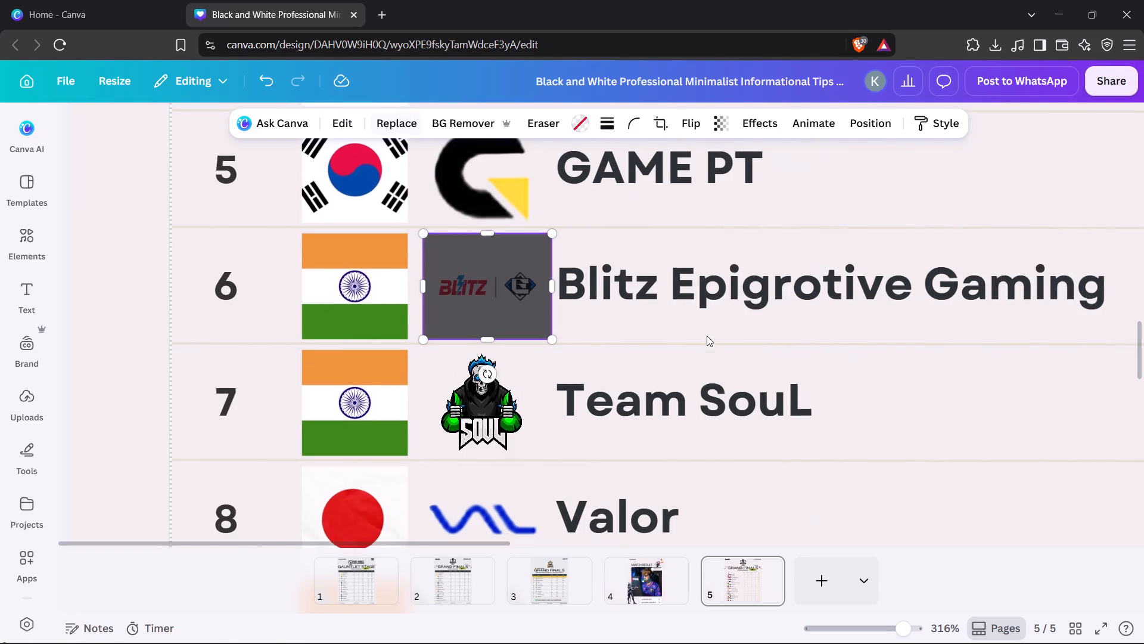
scroll(648, 335, "up", 1)
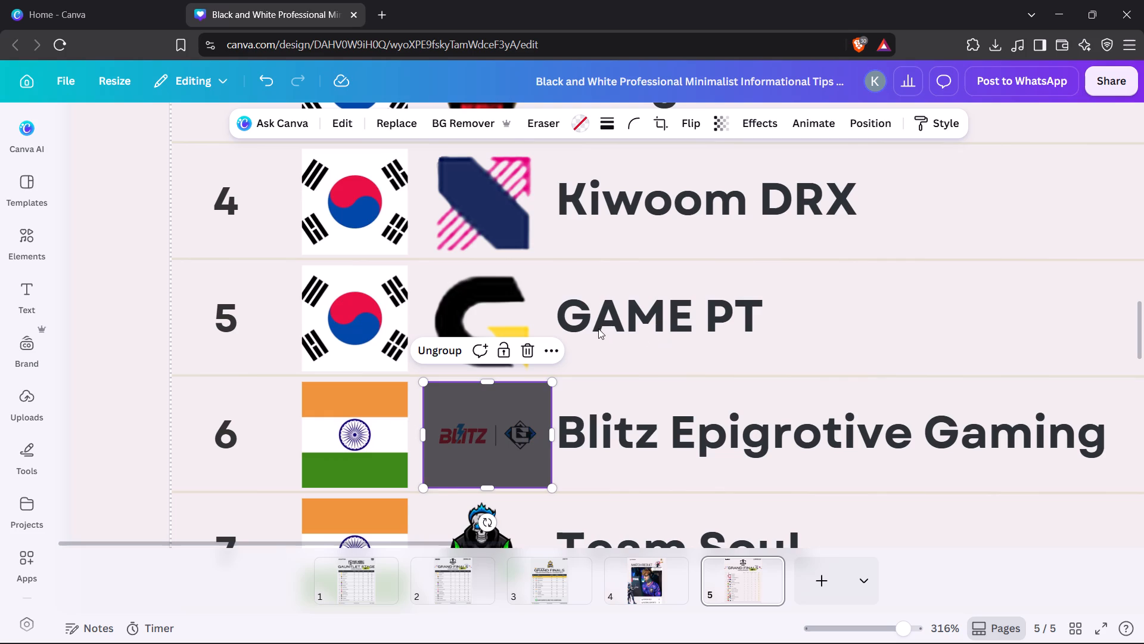
scroll(565, 306, "up", 1)
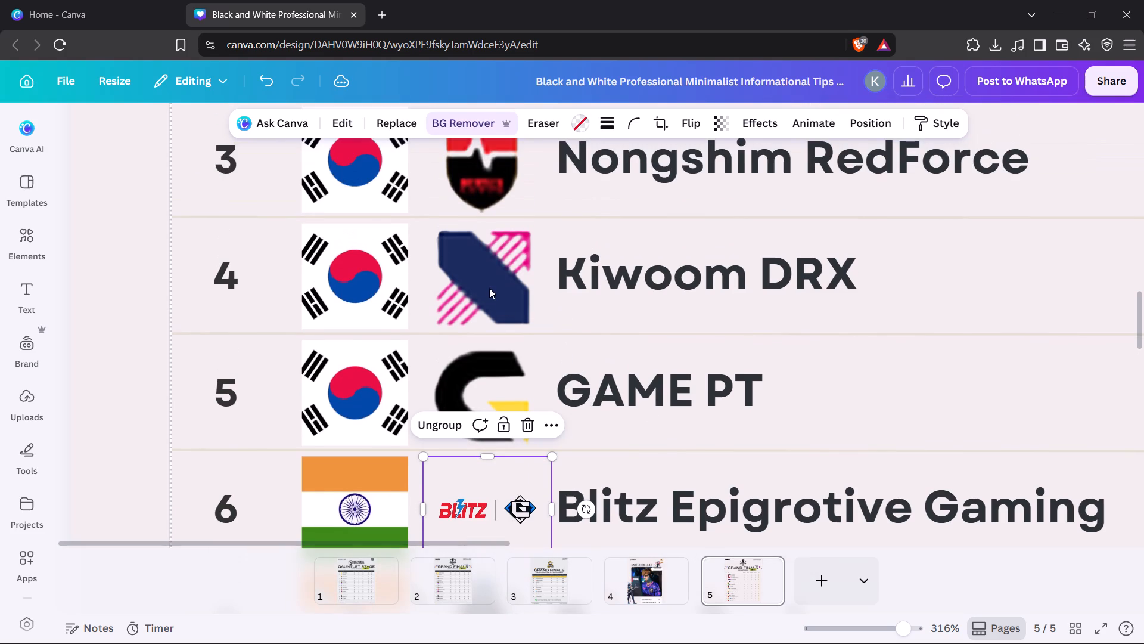
left_click(489, 288)
left_click(400, 127)
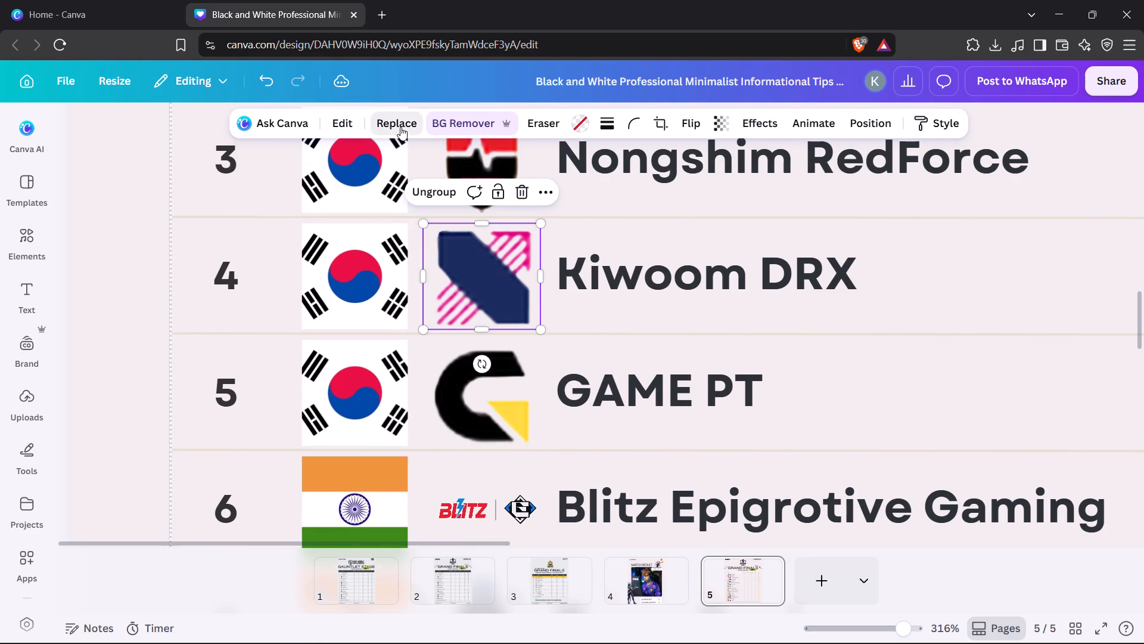
left_click(18, 145)
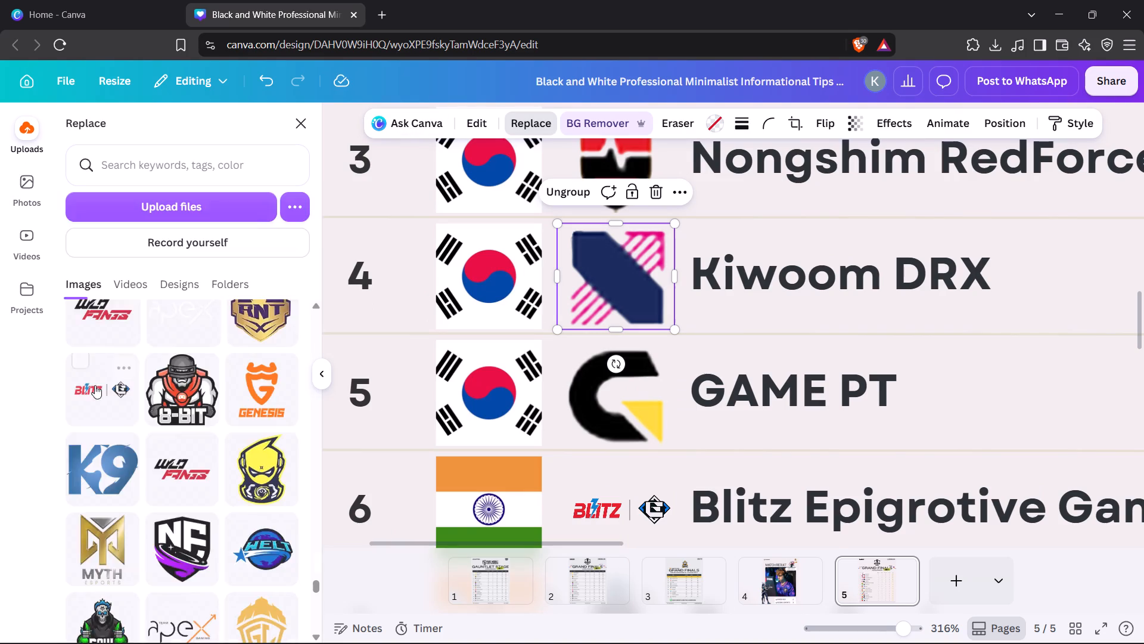
scroll(103, 395, "down", 19)
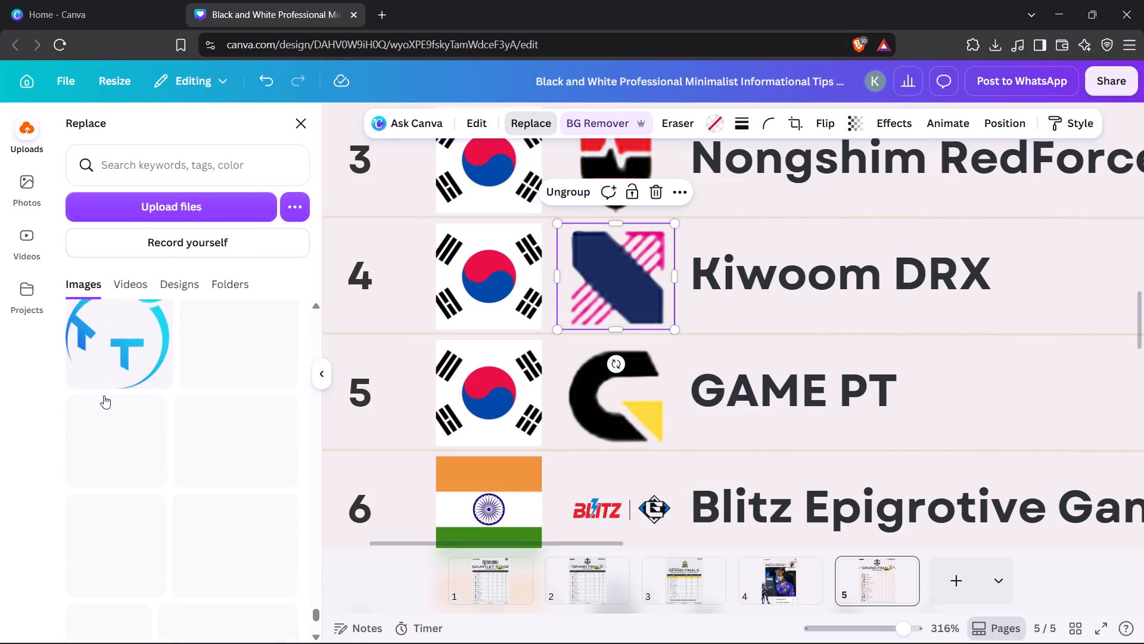
scroll(104, 395, "down", 4)
scroll(104, 395, "up", 1)
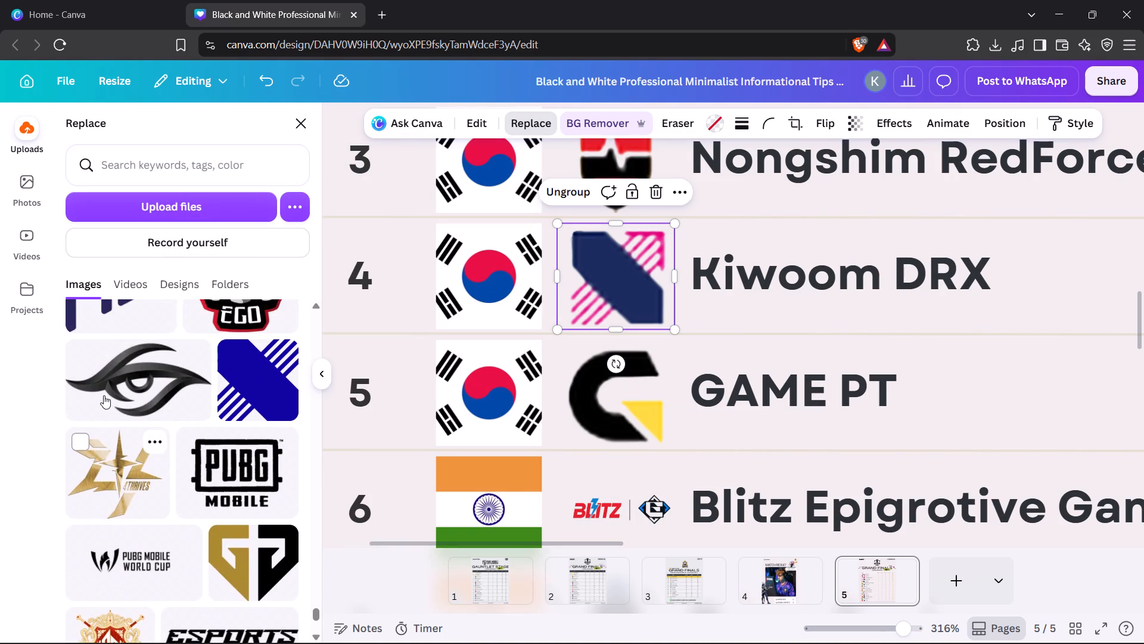
scroll(104, 395, "down", 7)
scroll(104, 395, "up", 15)
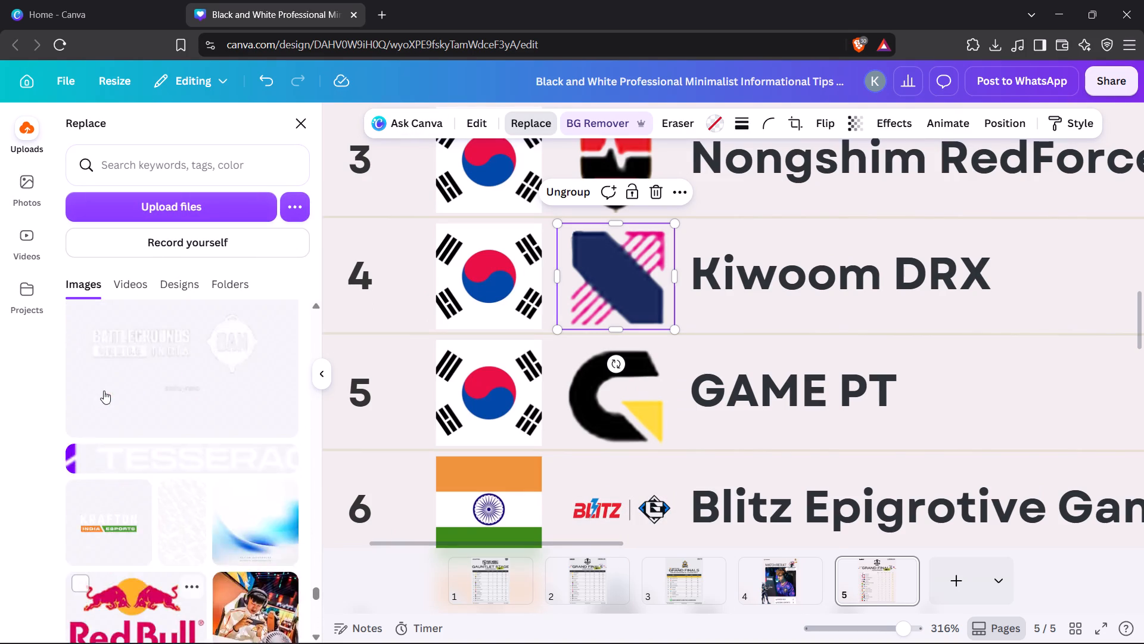
scroll(104, 391, "up", 20)
scroll(104, 391, "up", 10)
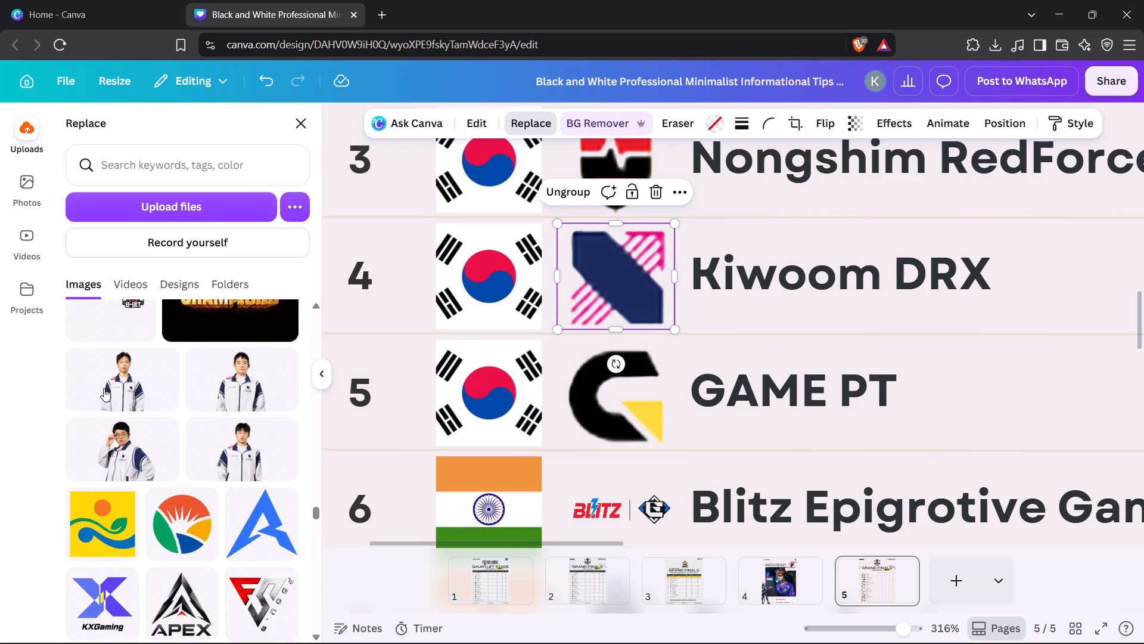
scroll(102, 390, "down", 8)
scroll(101, 396, "up", 1)
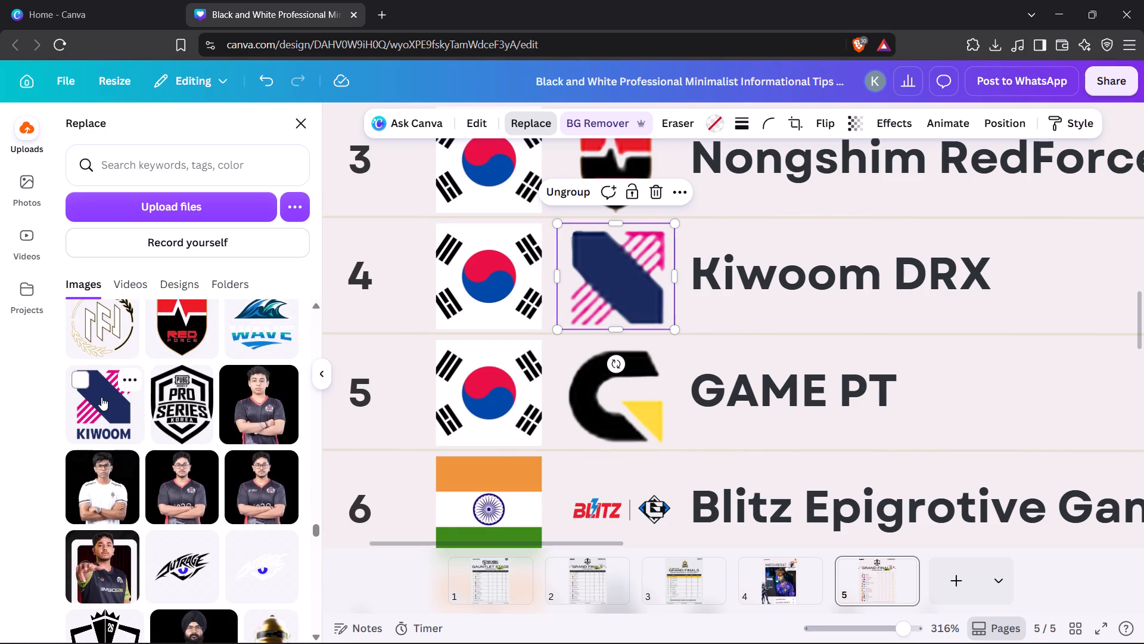
left_click(101, 397)
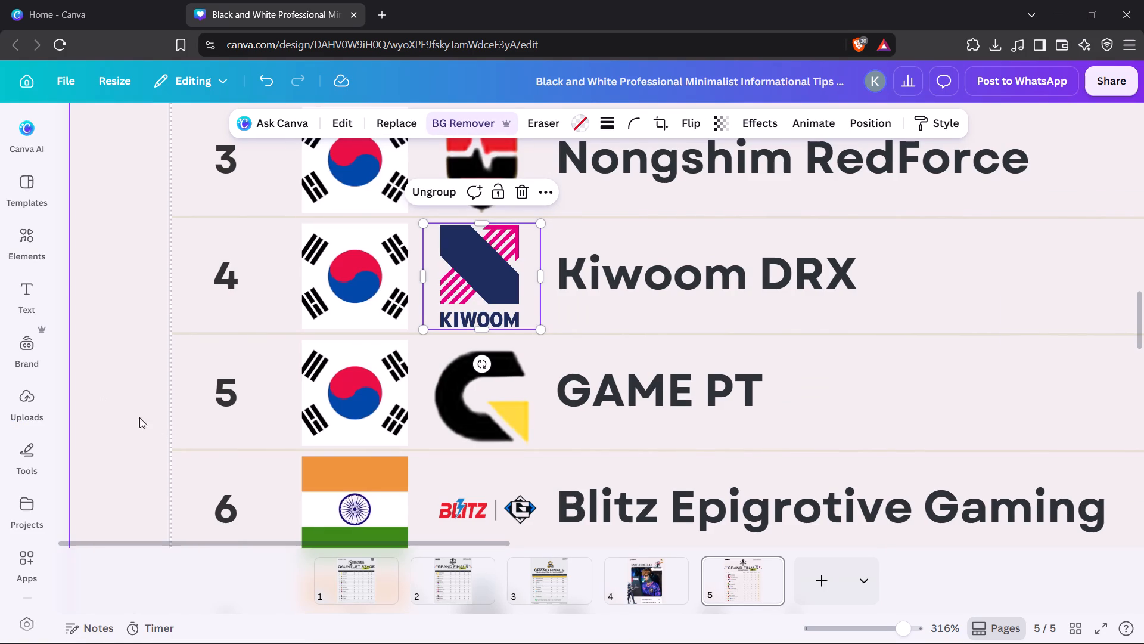
Replace the blurry Nongshim RedForce logo in row 3 with the sharp Red Force shield from the uploaded images.
scroll(318, 412, "up", 2)
left_click(499, 302)
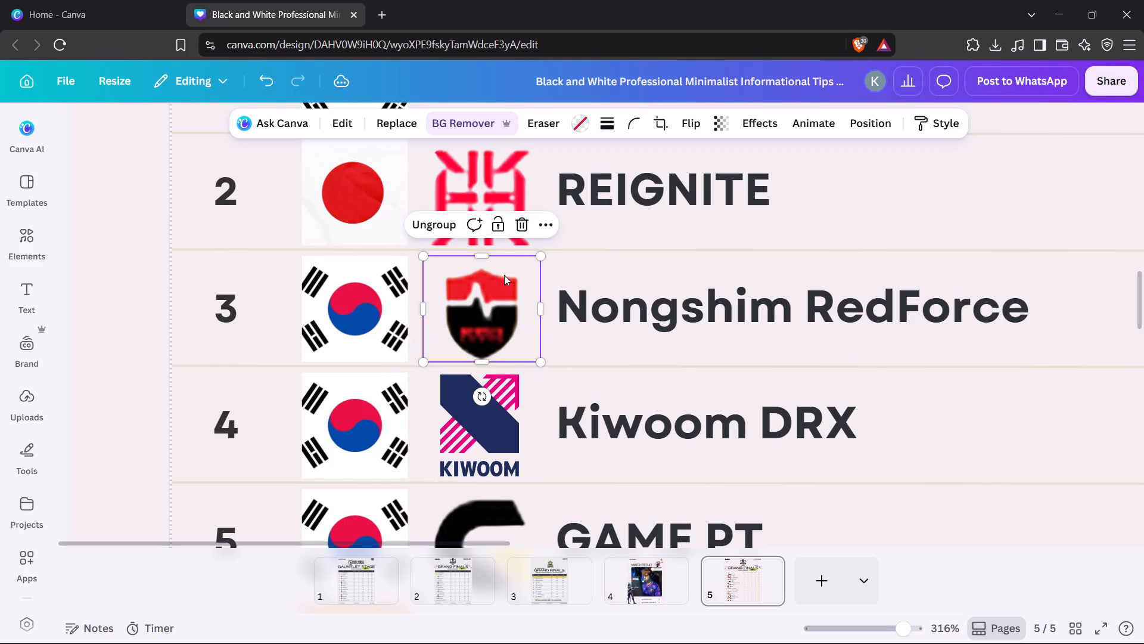
left_click(394, 116)
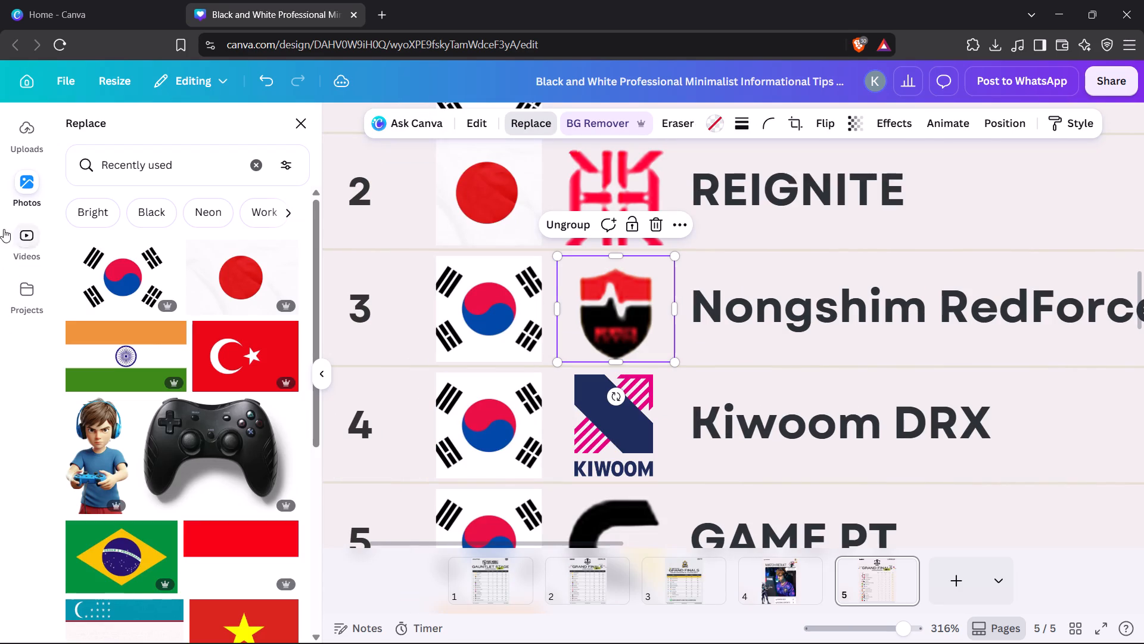
left_click(27, 154)
scroll(167, 503, "up", 2)
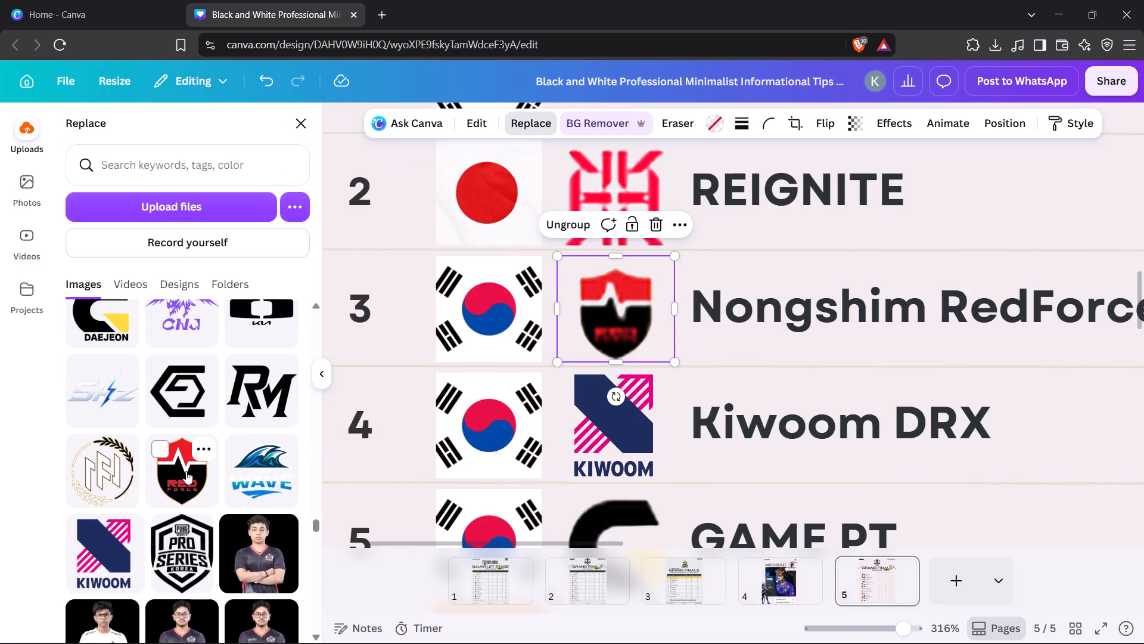
left_click(186, 471)
Look through the uploaded images for a sharp REIGNITE logo to replace the blurry one in row 2.
scroll(541, 422, "up", 2)
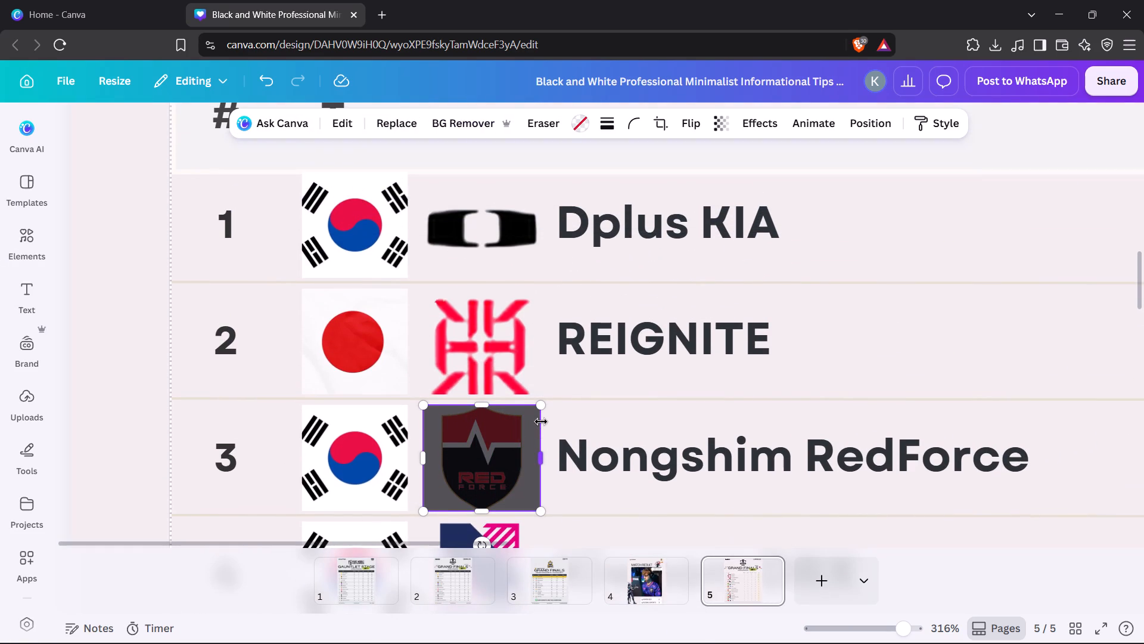
left_click(502, 329)
left_click(388, 117)
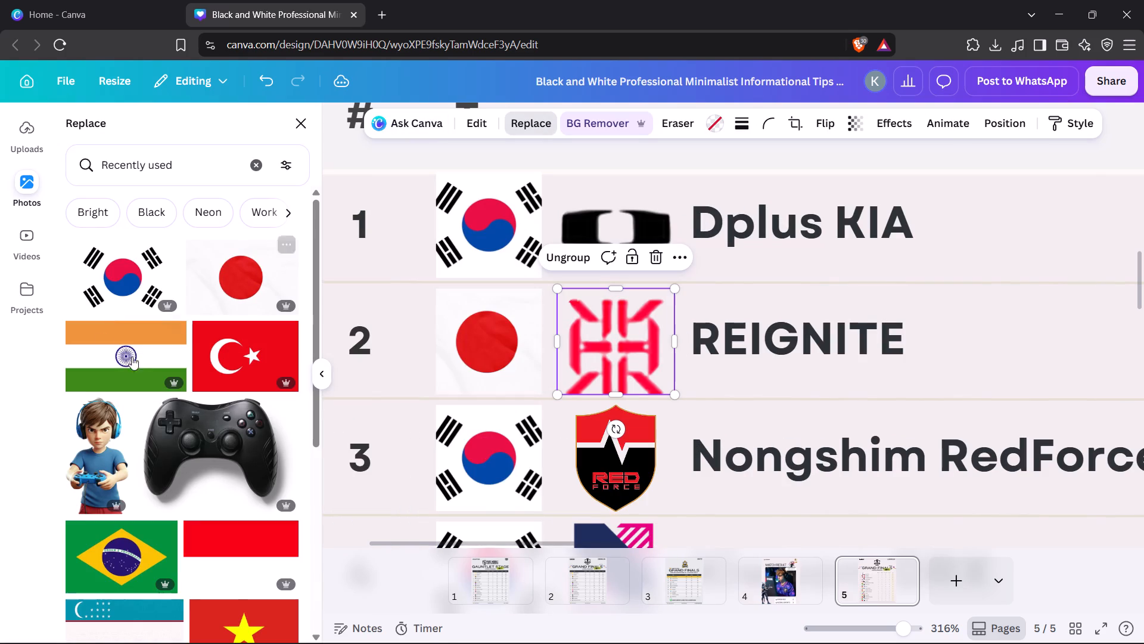
left_click(13, 123)
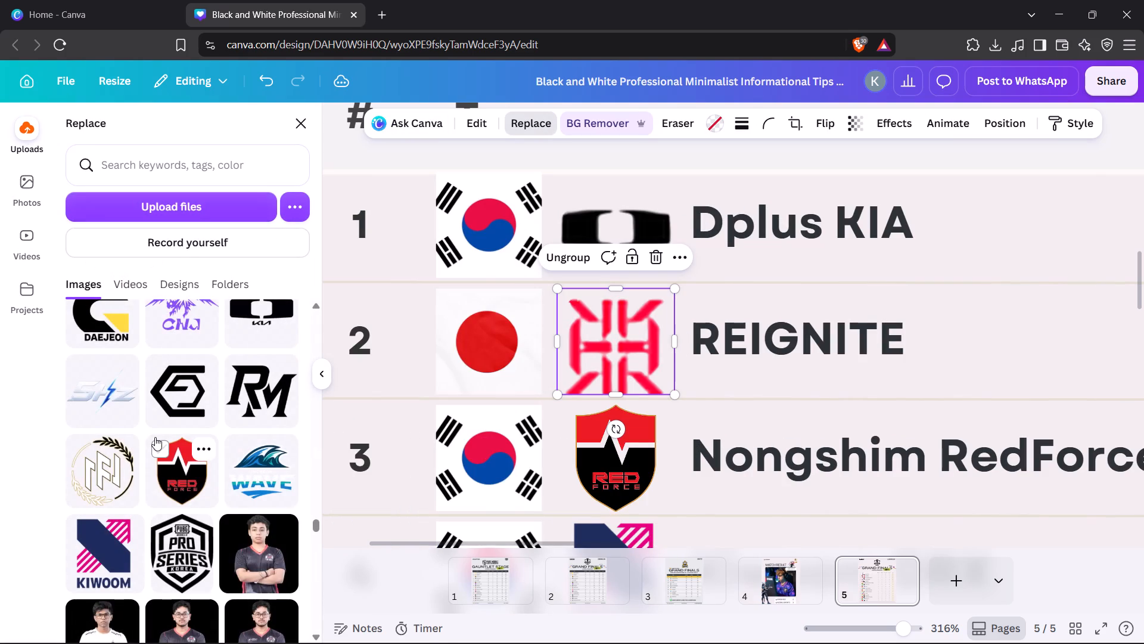
scroll(155, 437, "up", 4)
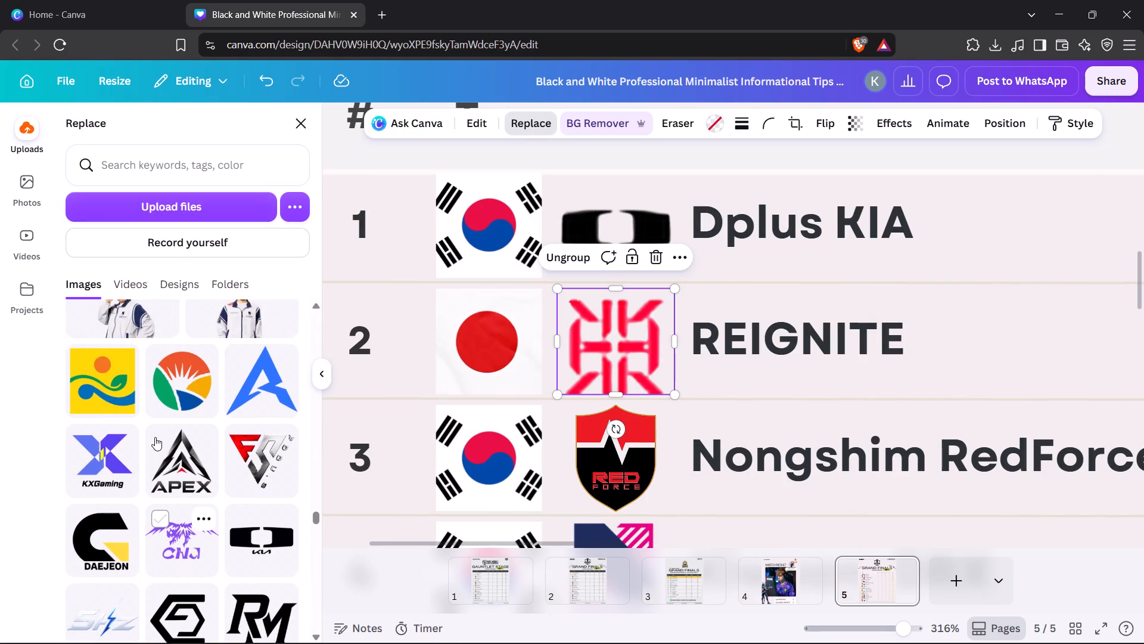
scroll(155, 437, "up", 12)
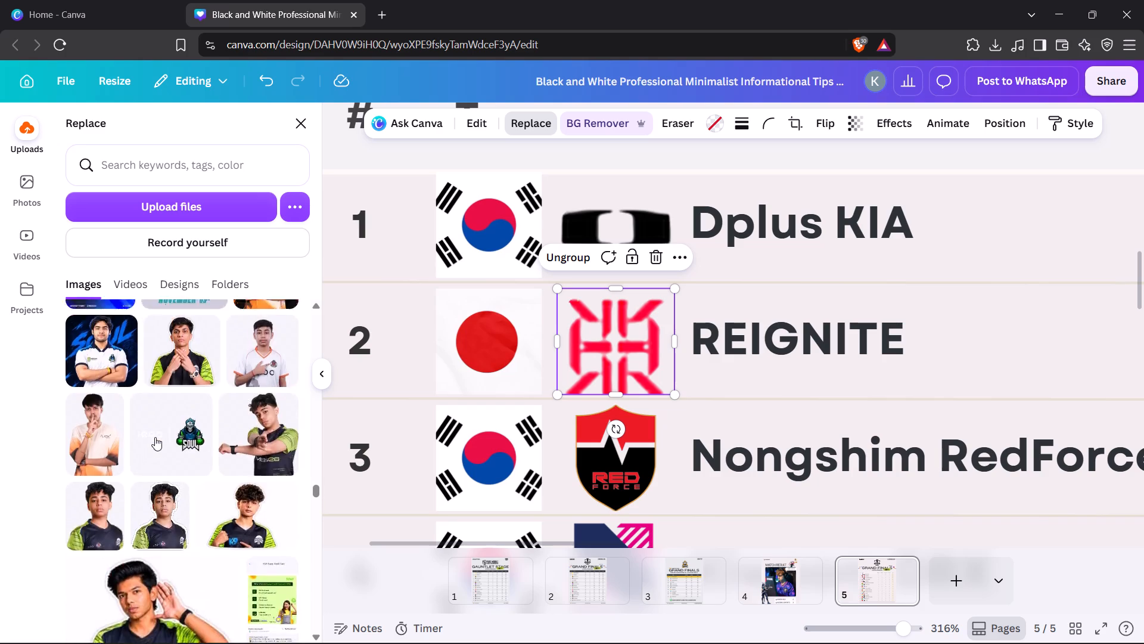
scroll(155, 437, "up", 5)
scroll(155, 437, "down", 16)
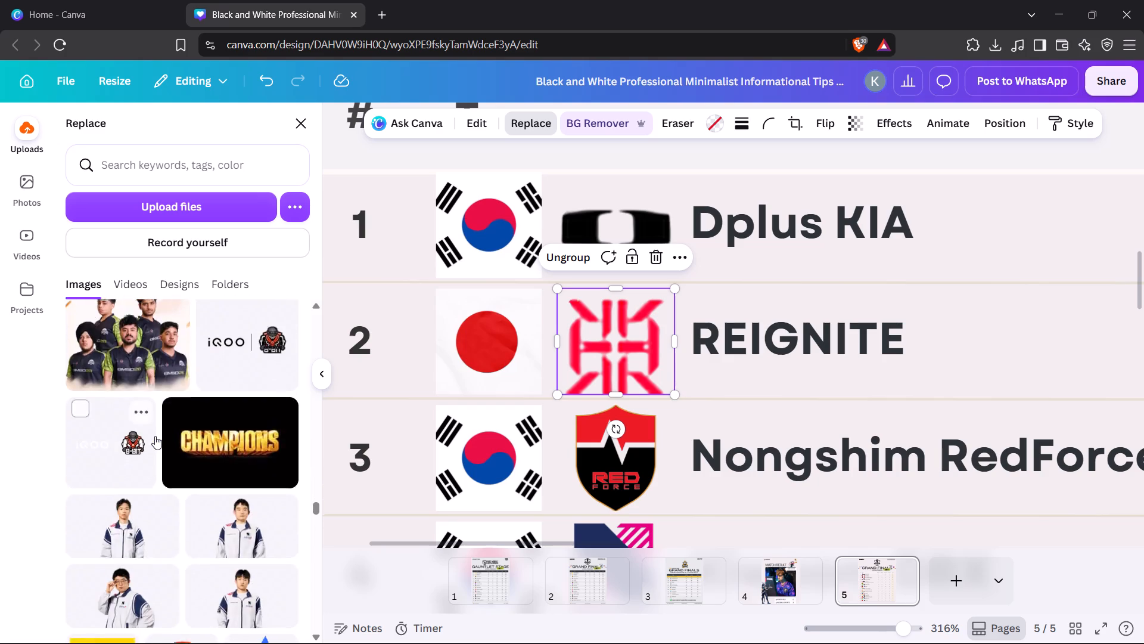
scroll(155, 436, "down", 15)
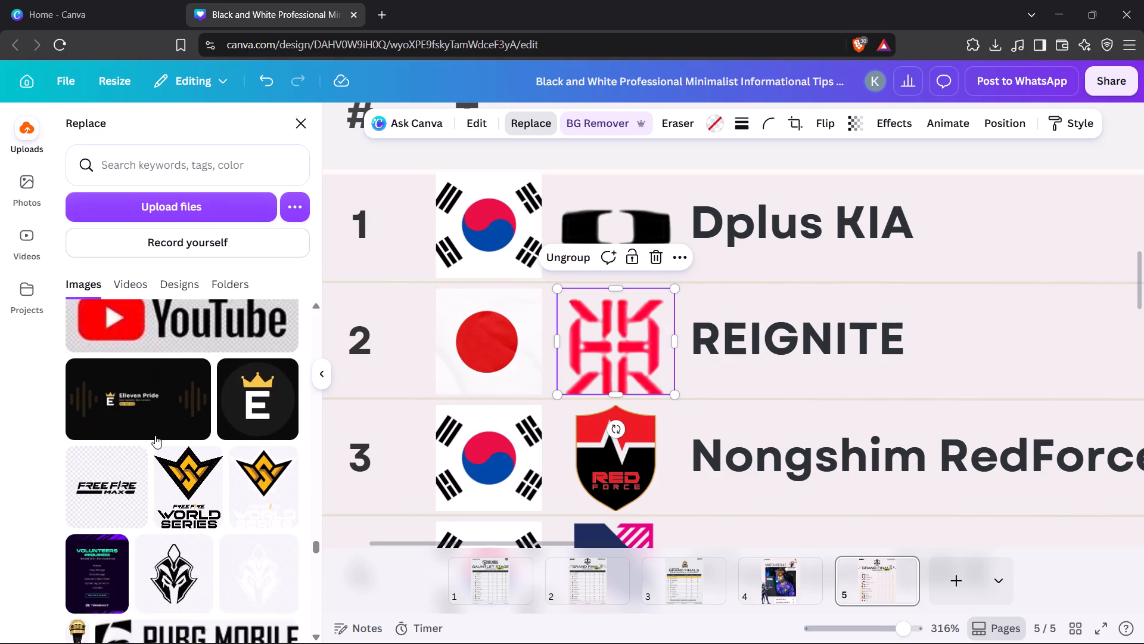
scroll(155, 435, "down", 17)
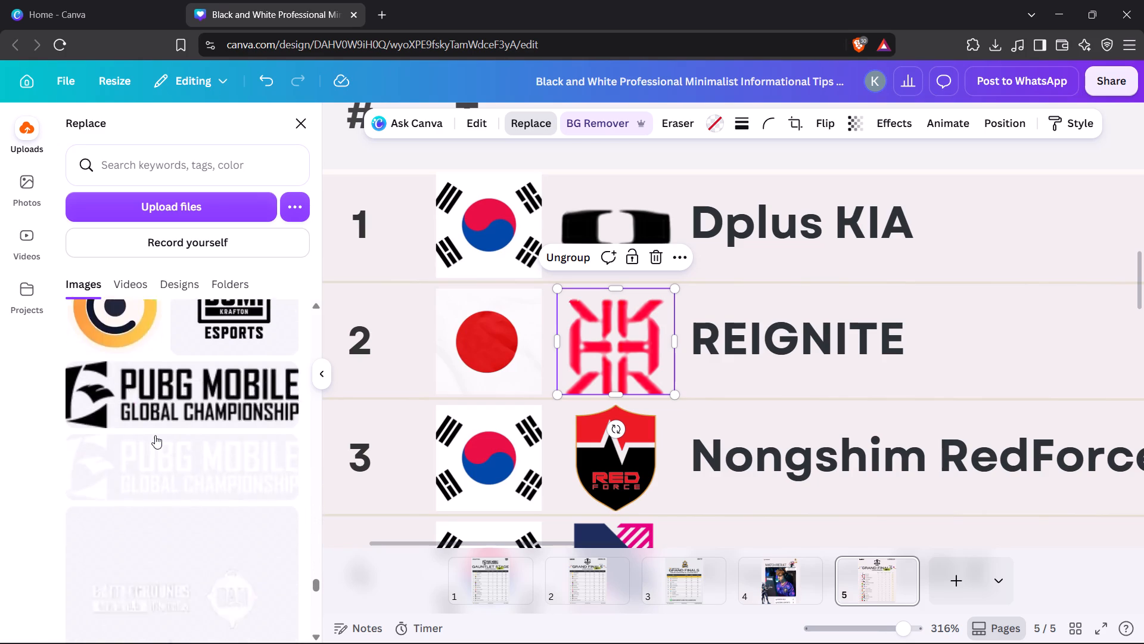
scroll(155, 435, "down", 13)
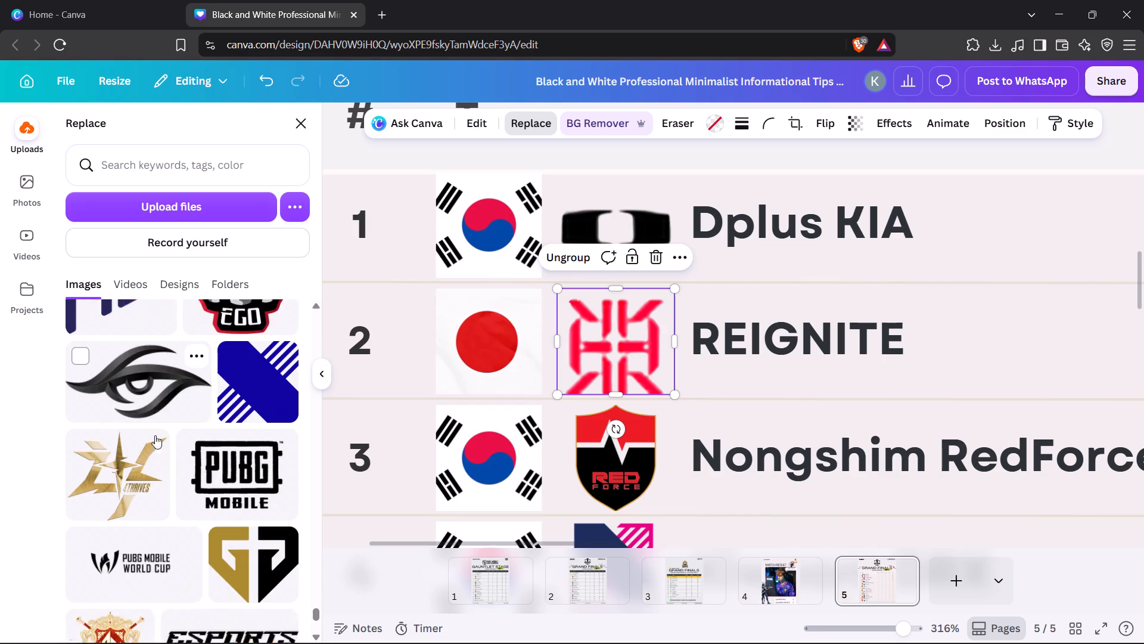
scroll(155, 435, "up", 18)
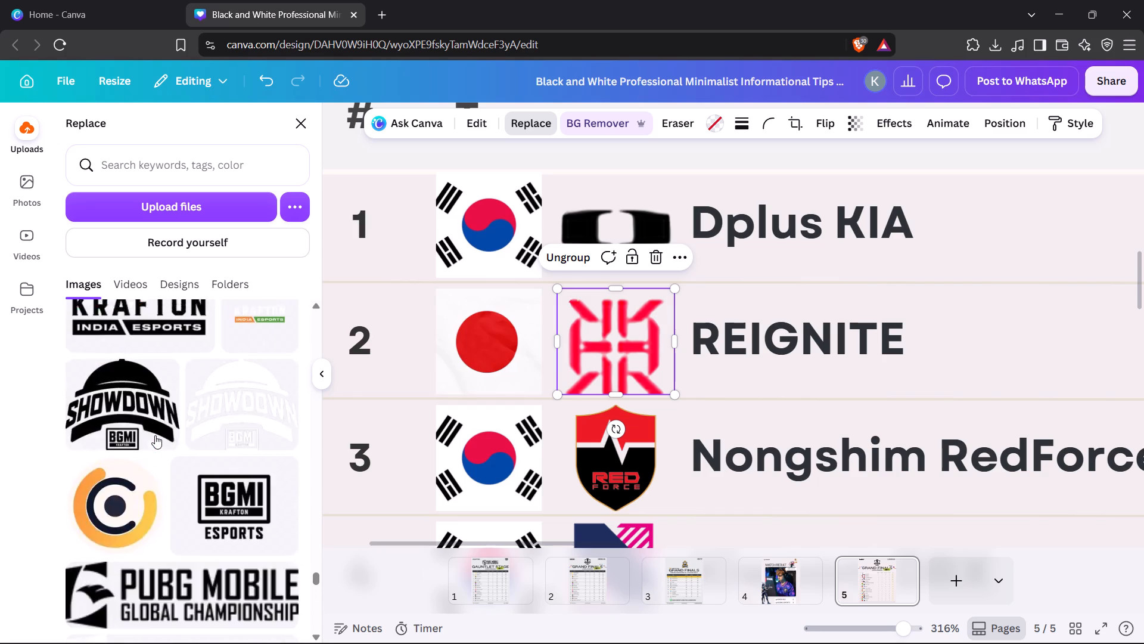
scroll(155, 435, "up", 20)
scroll(155, 435, "up", 1)
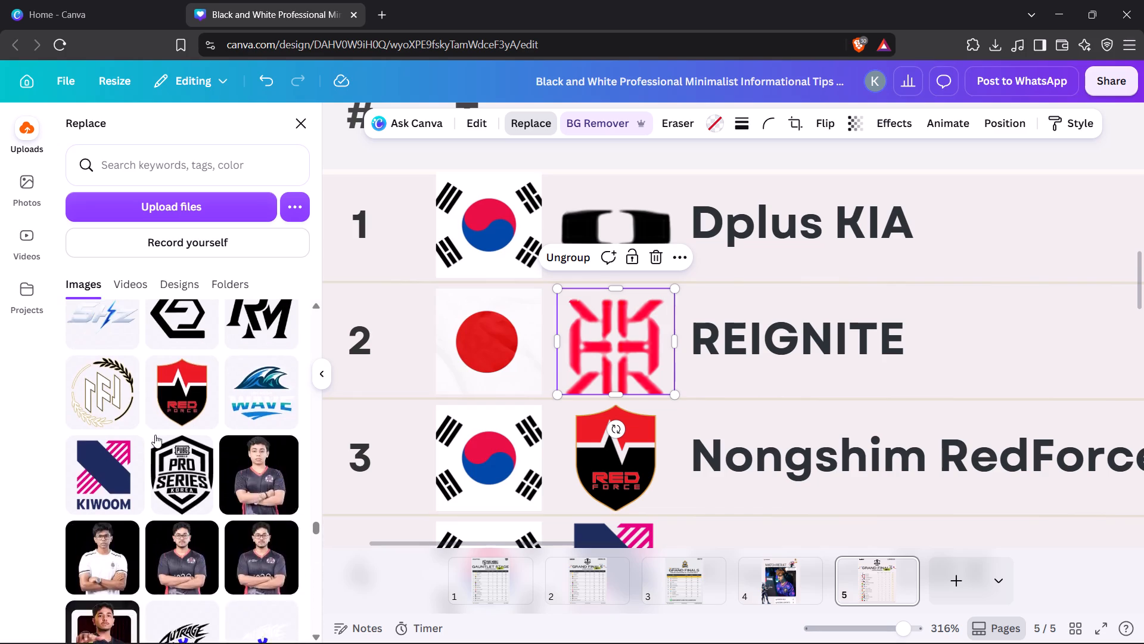
scroll(155, 435, "up", 2)
Replace the blurry Dplus KIA logo in row 1 with the sharp black logo bearing the KIA wordmark from the uploaded images.
left_click(641, 210)
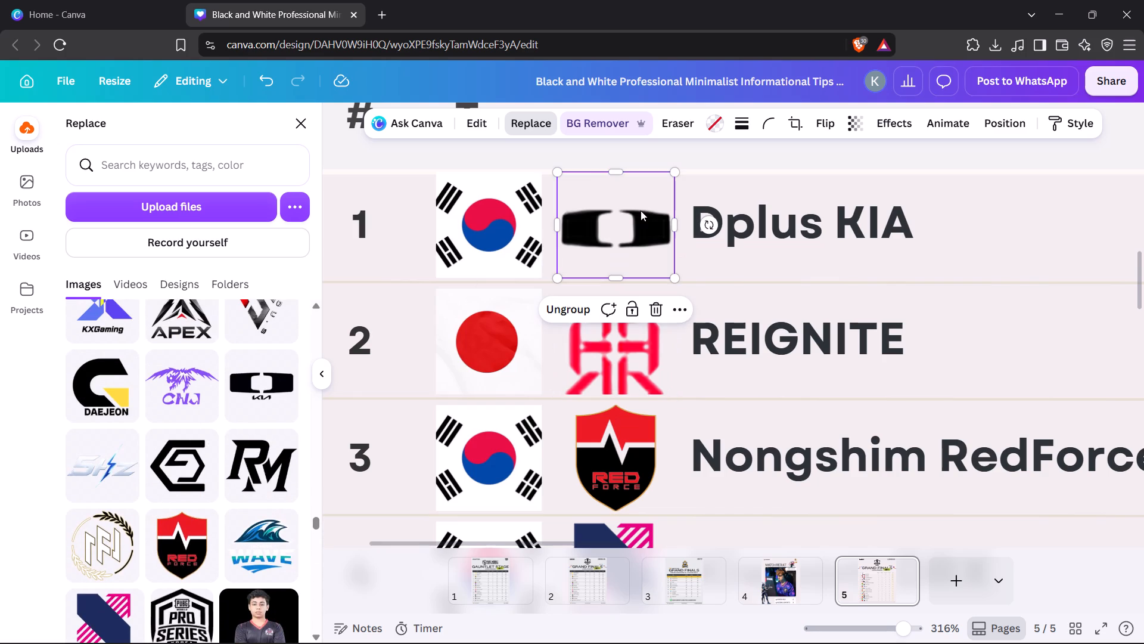
left_click(530, 126)
left_click(382, 121)
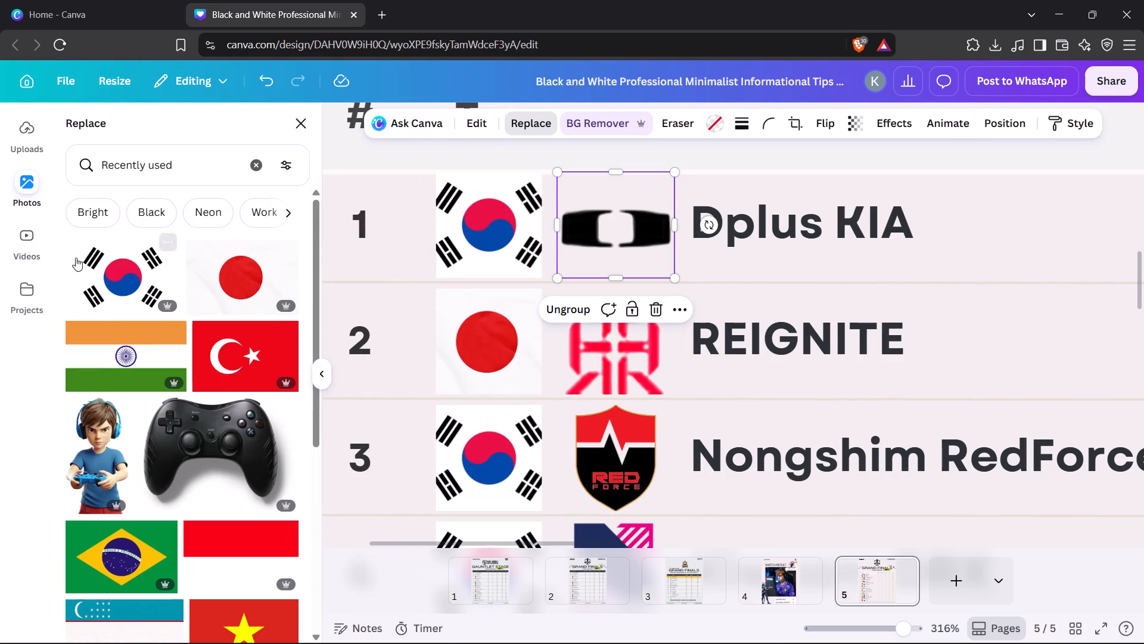
left_click(23, 140)
left_click(260, 389)
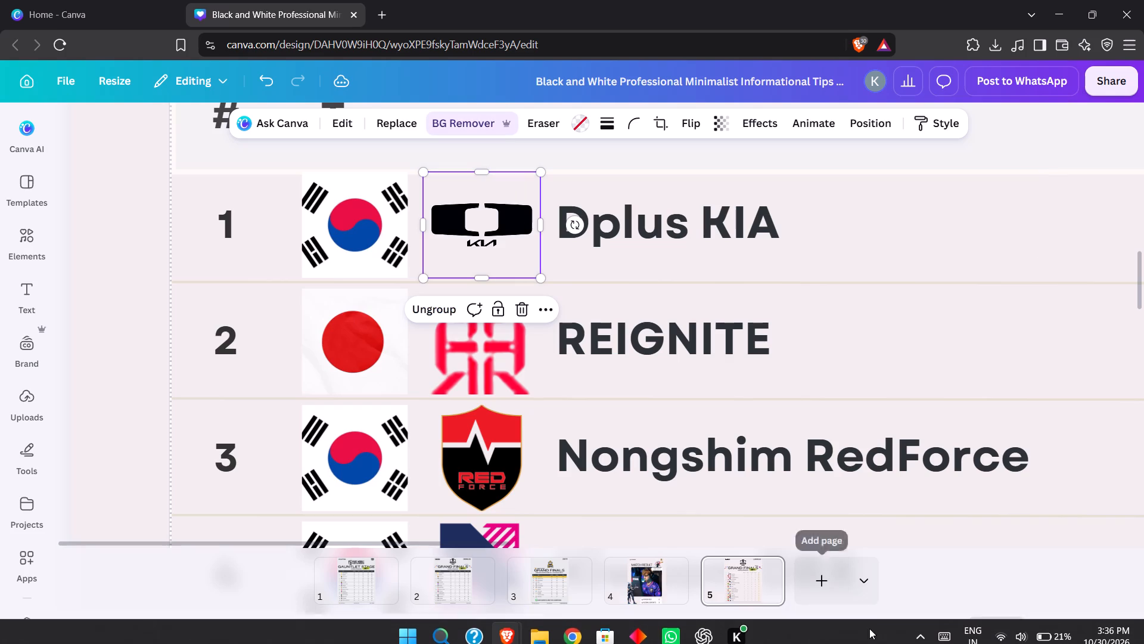
left_click_drag(885, 627, 863, 630)
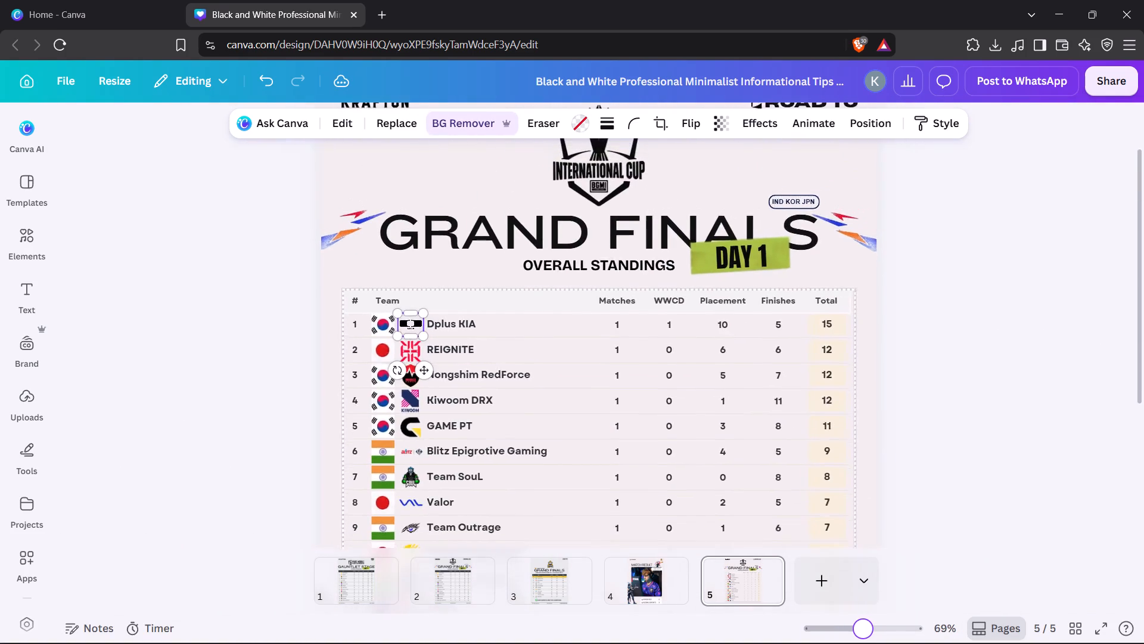
left_click_drag(863, 630, 851, 632)
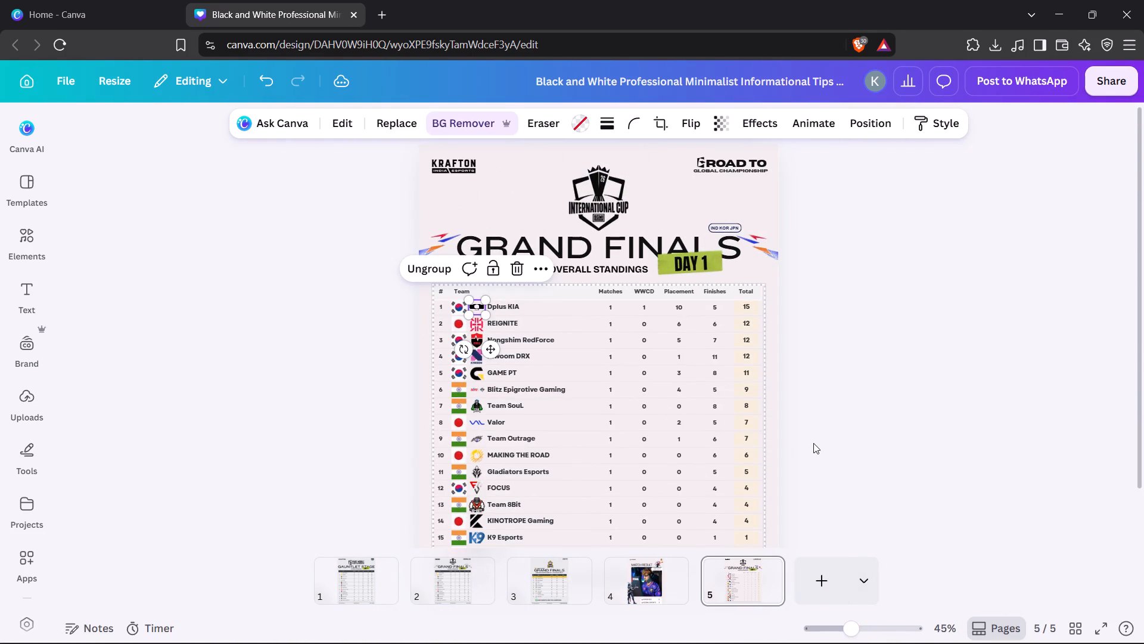
scroll(813, 443, "down", 1)
left_click(890, 431)
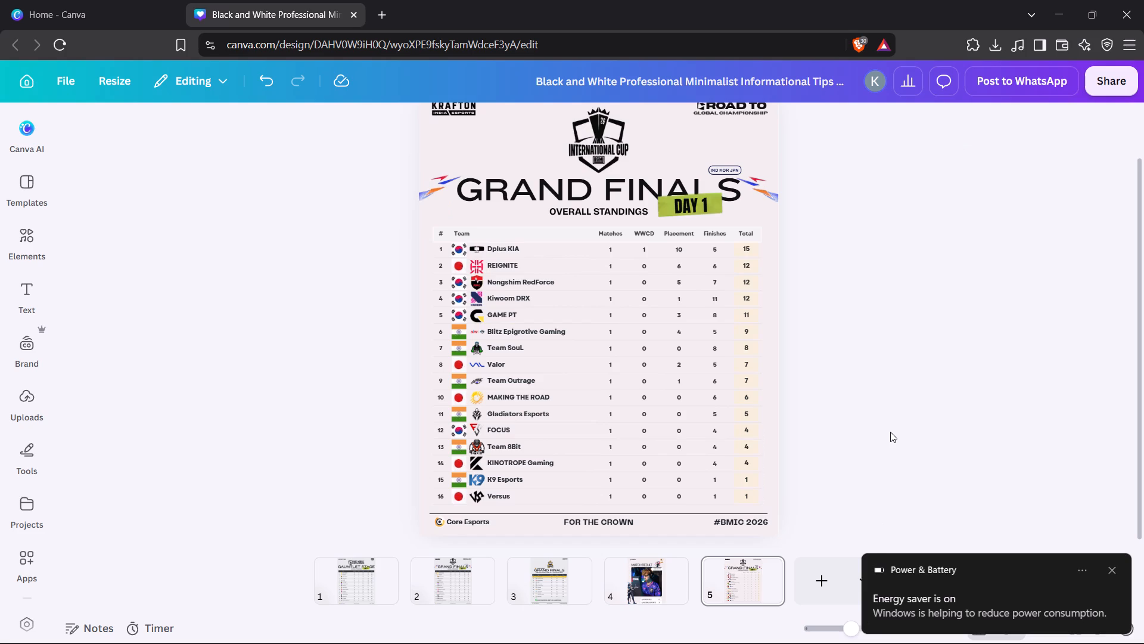
Switch to the live BGMI match broadcast to check the current team standings, and return to the standings design.
key("alt+Tab")
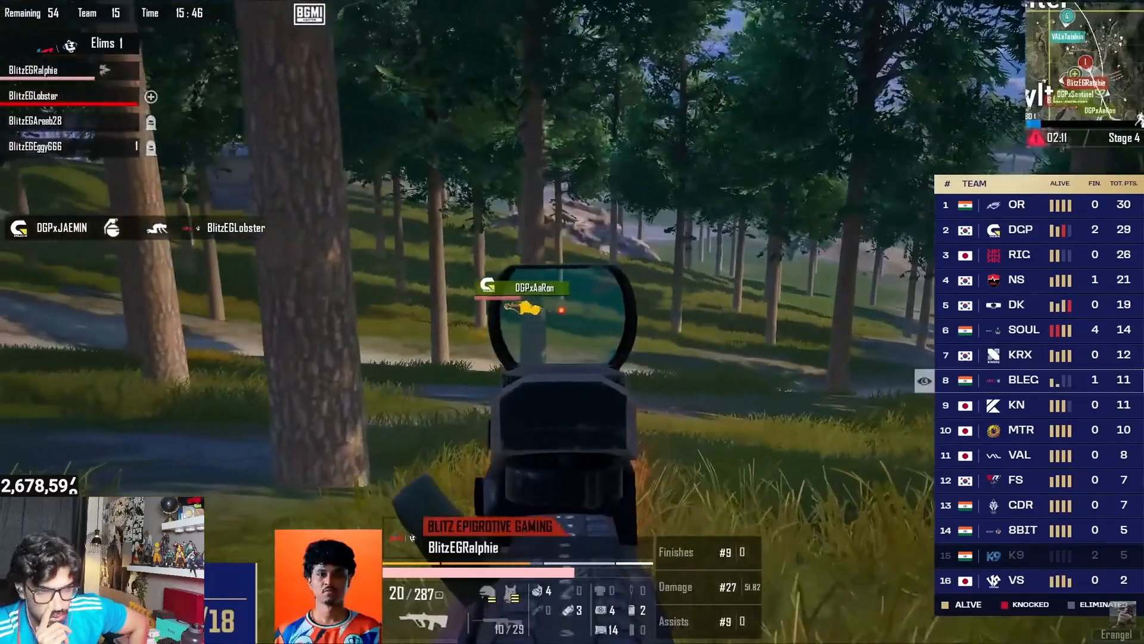
key("alt+Tab")
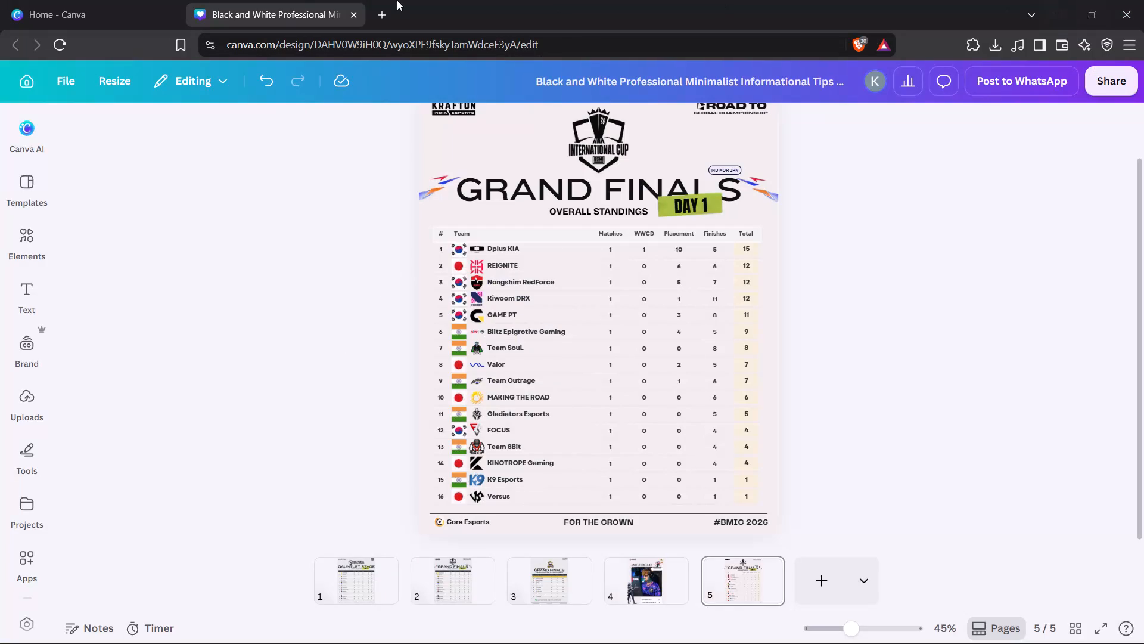
Move the second BMIC2026_Day1_Thumbnail design among the recent designs on the Canva home page to the trash.
left_click_drag(77, 0, 69, 0)
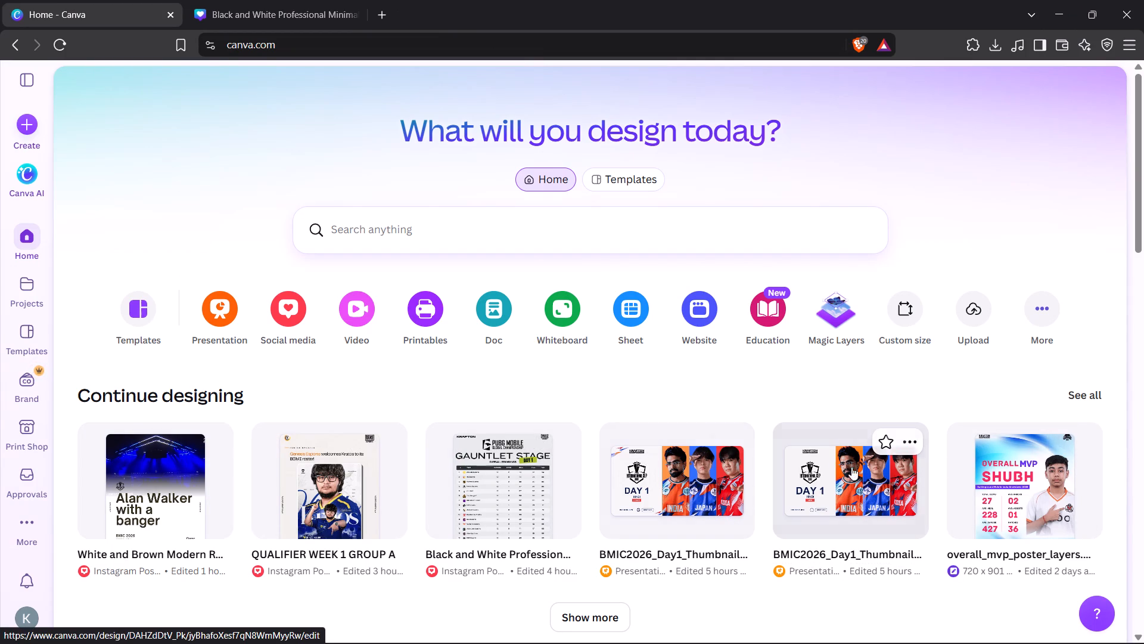
left_click(901, 442)
left_click(766, 614)
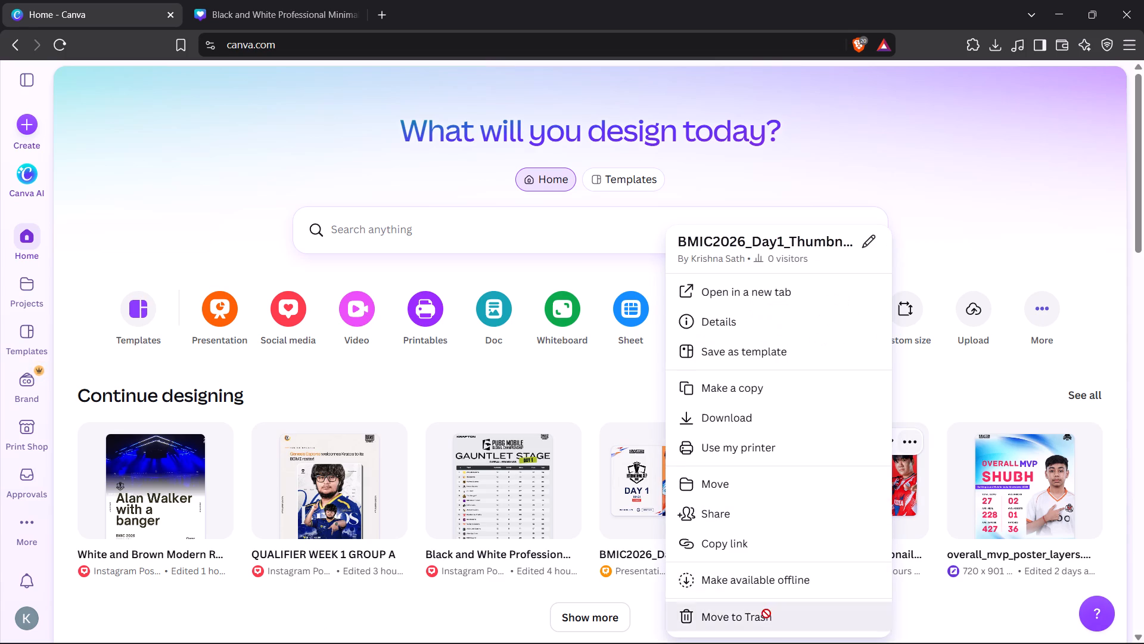
Open the bmic_2026_lineup_editable.pptx design, look through its team line-up pages, and close it to return to the standings page.
left_click(1020, 472)
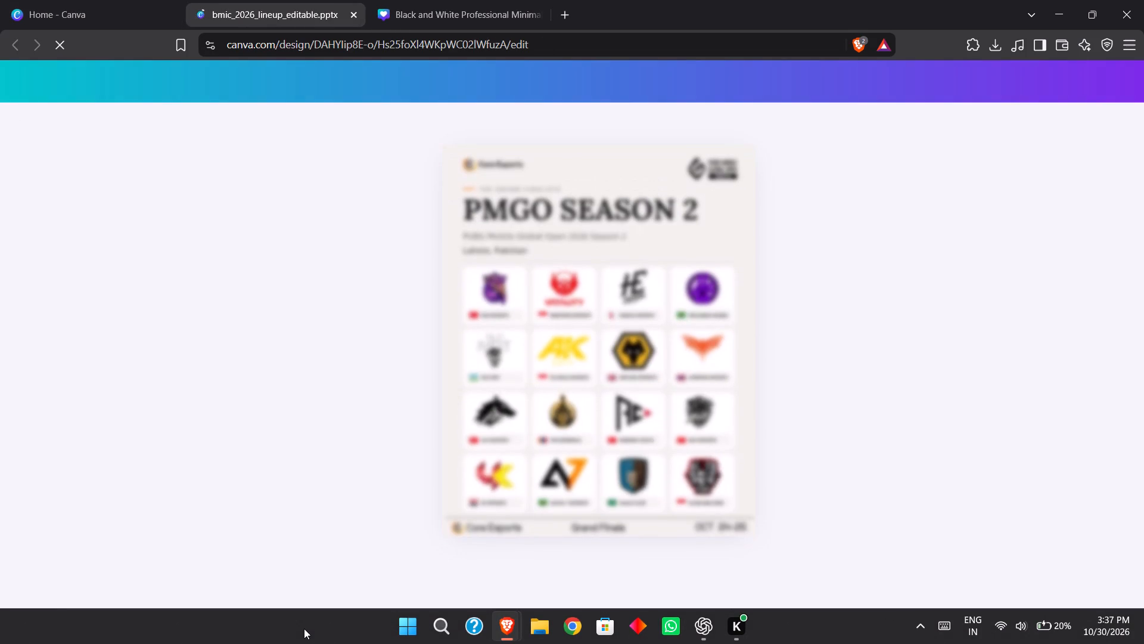
key("Right")
key("Right")
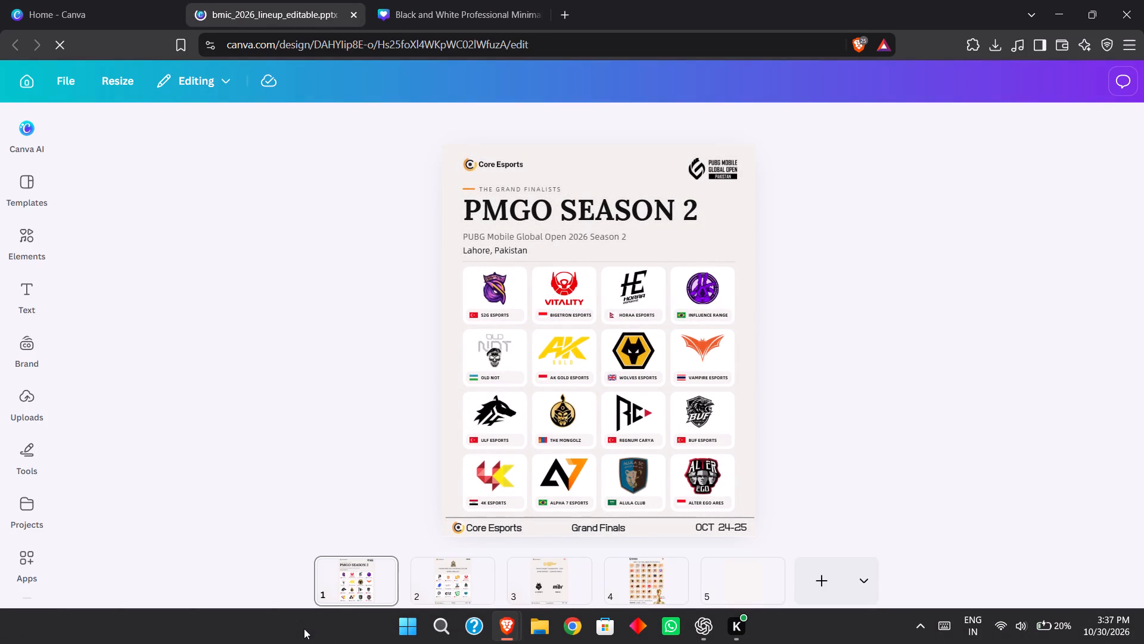
key("Right")
key("Right")
key("Right")
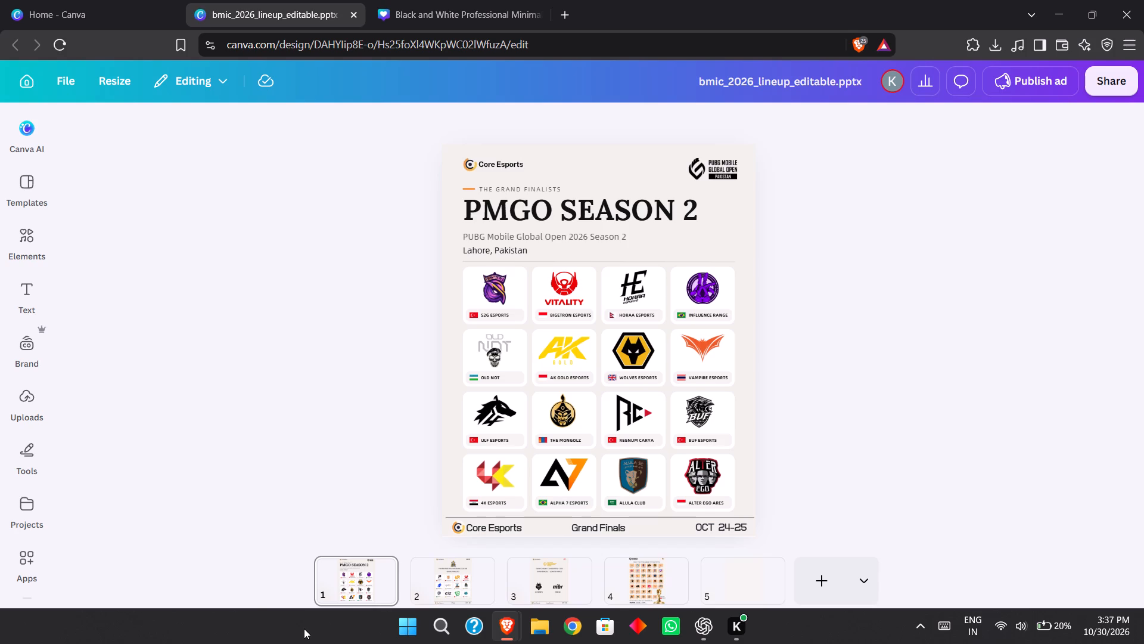
left_click(471, 586)
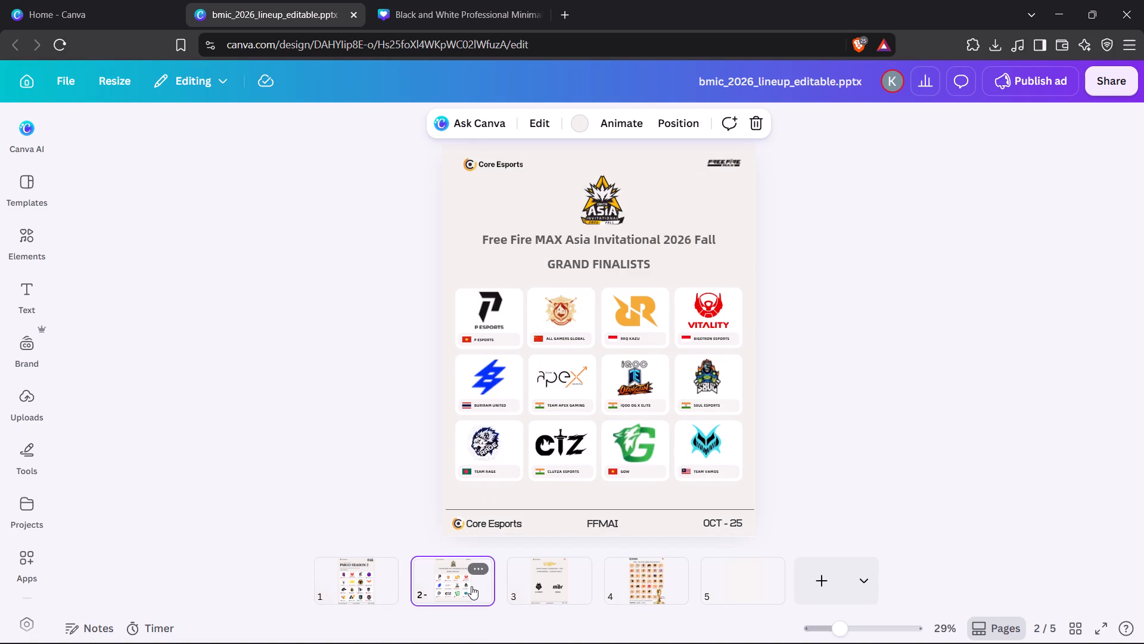
key("Right")
key("Right")
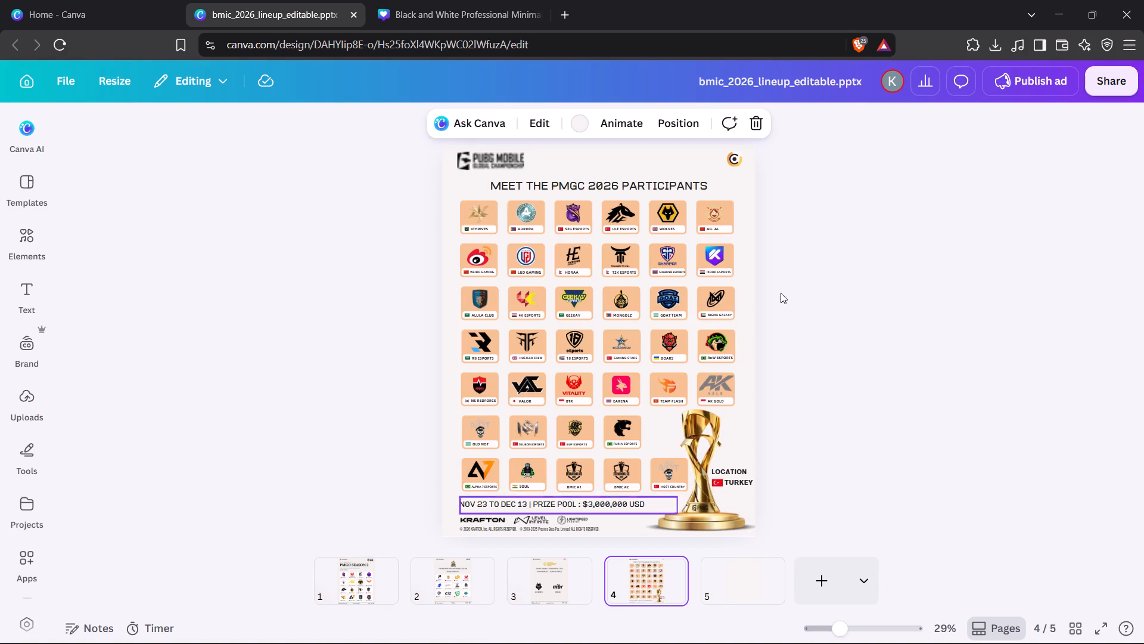
left_click(847, 255)
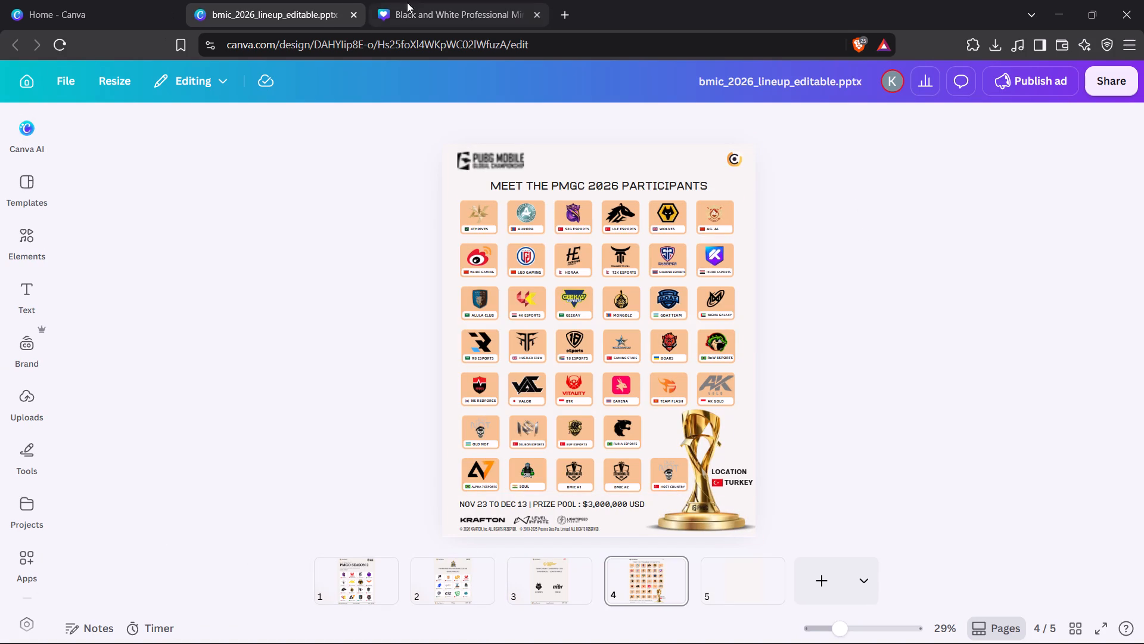
left_click(353, 11)
left_click(286, 0)
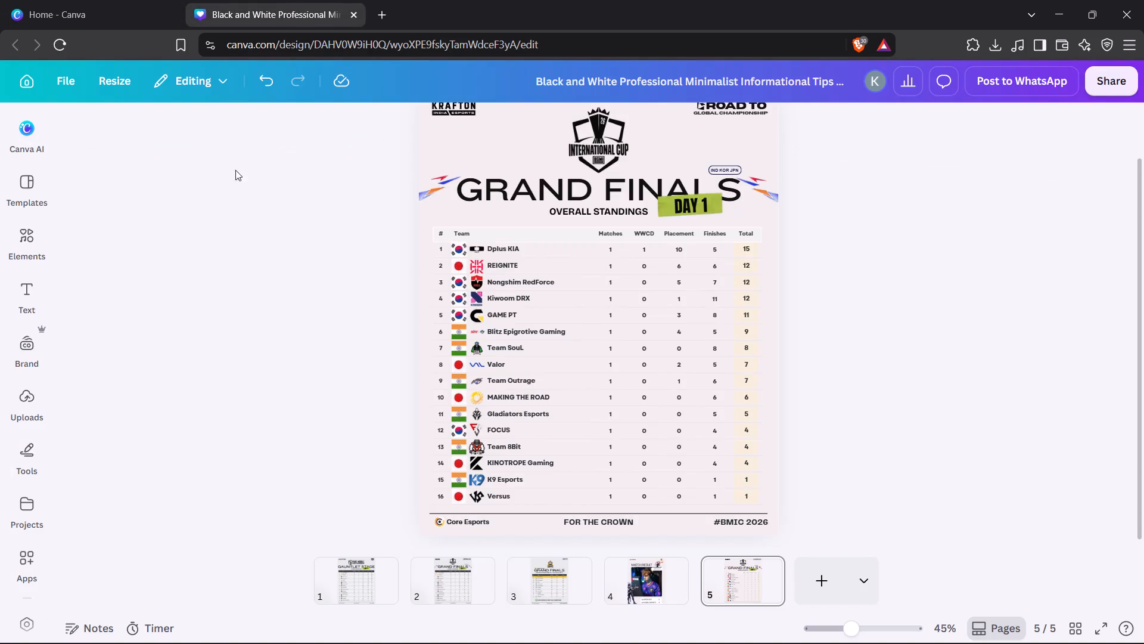
left_click(179, 312)
Switch to the BMIC 2026 Day 1 watch party stream to check the live standings.
key("alt+Tab")
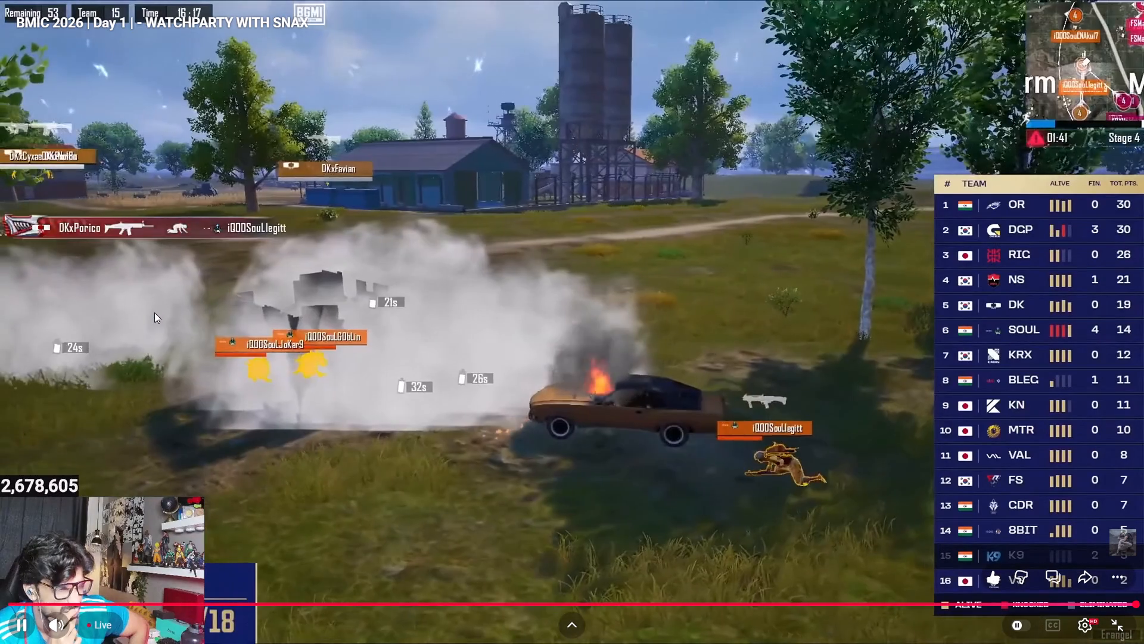
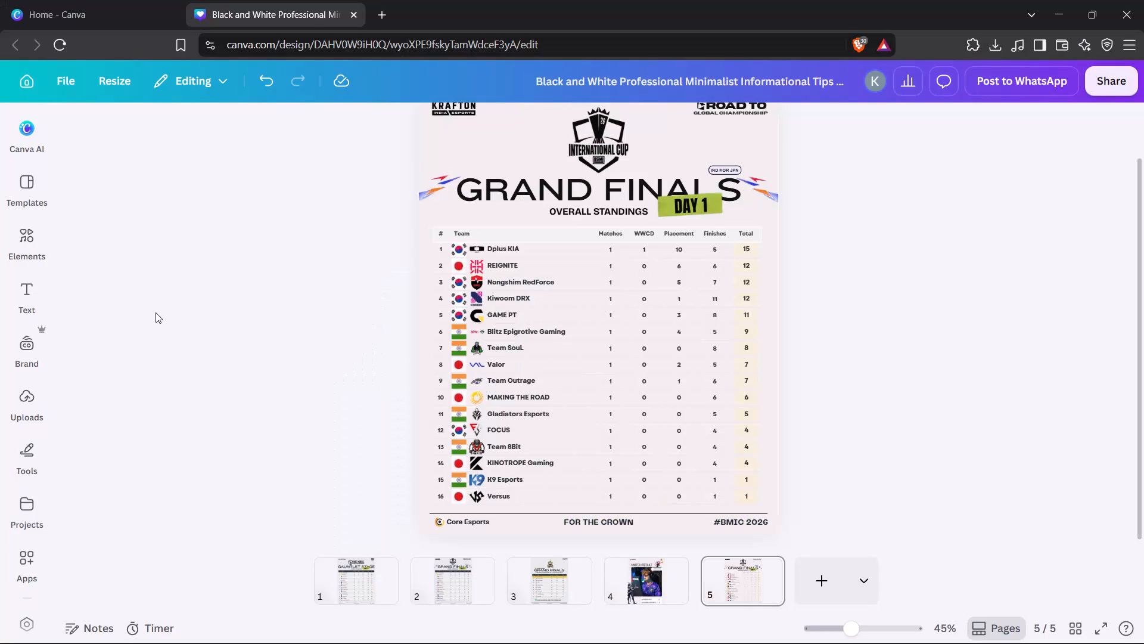
Switch to the live watch party stream to check the current team standings, and return to the standings design.
key("alt+Tab")
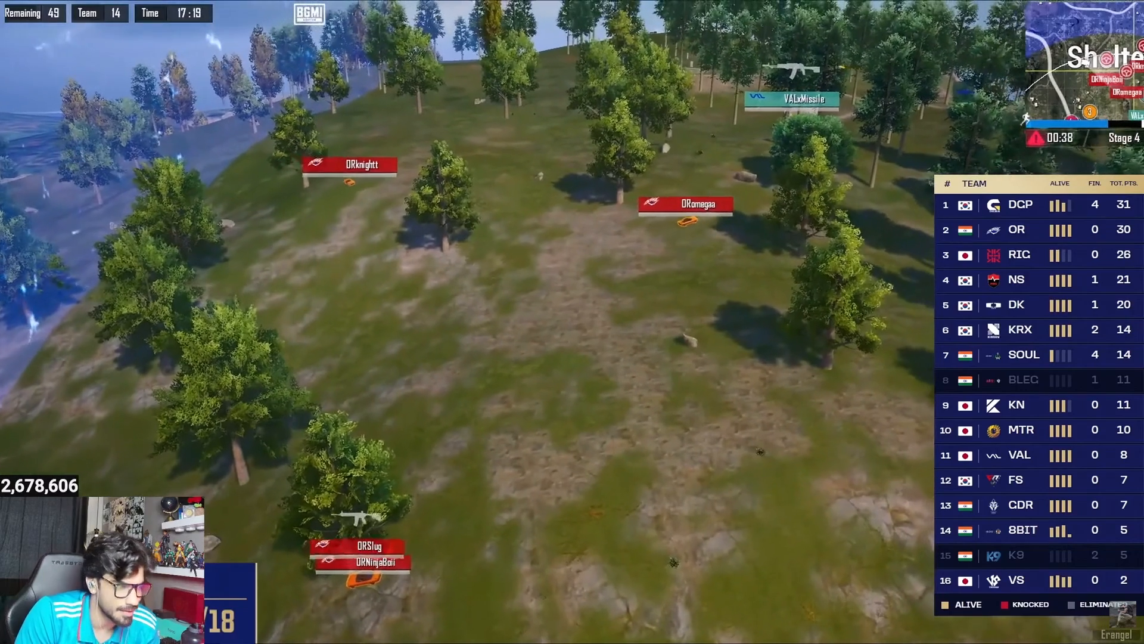
key("alt+Tab")
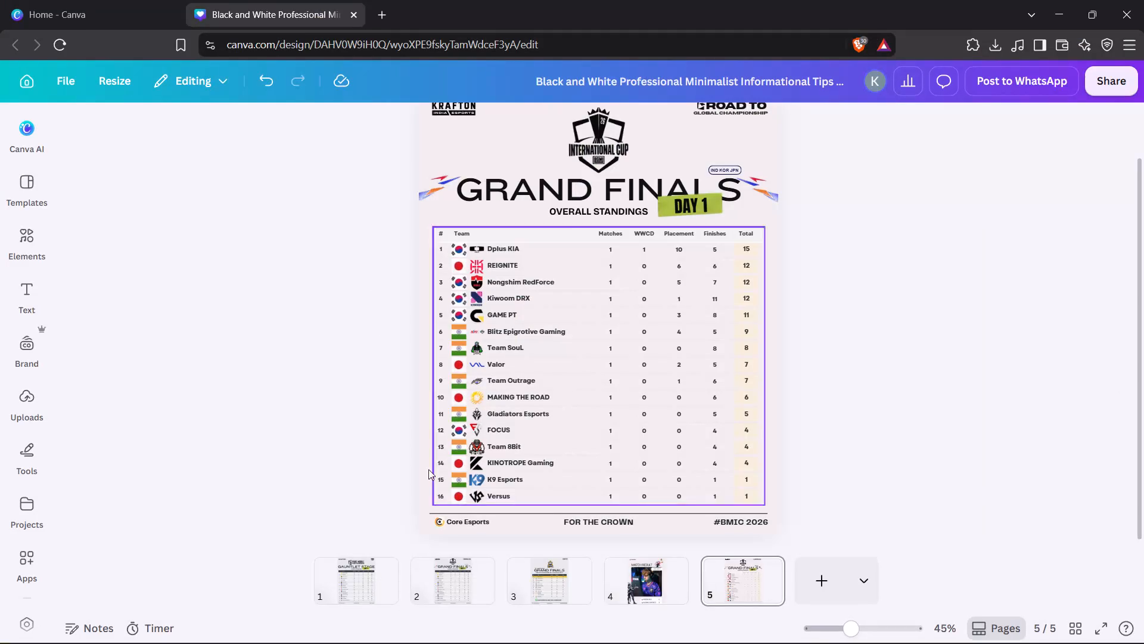
Upload the 150px-VALOR_2026_allmode logo image from the folder of team logo attachments.
left_click(11, 406)
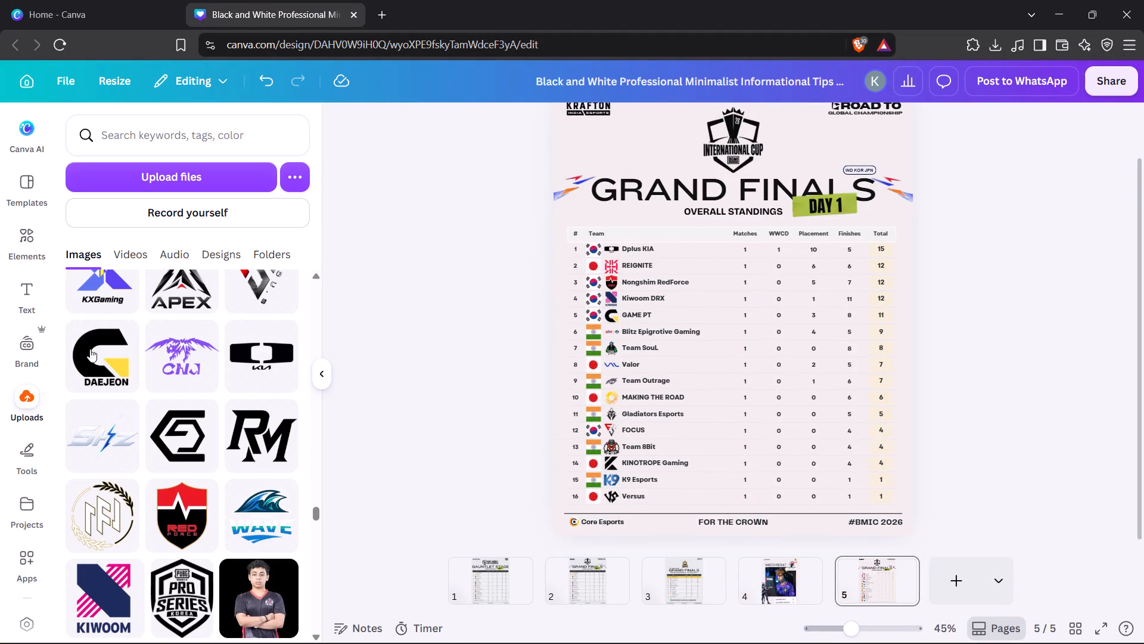
left_click(204, 185)
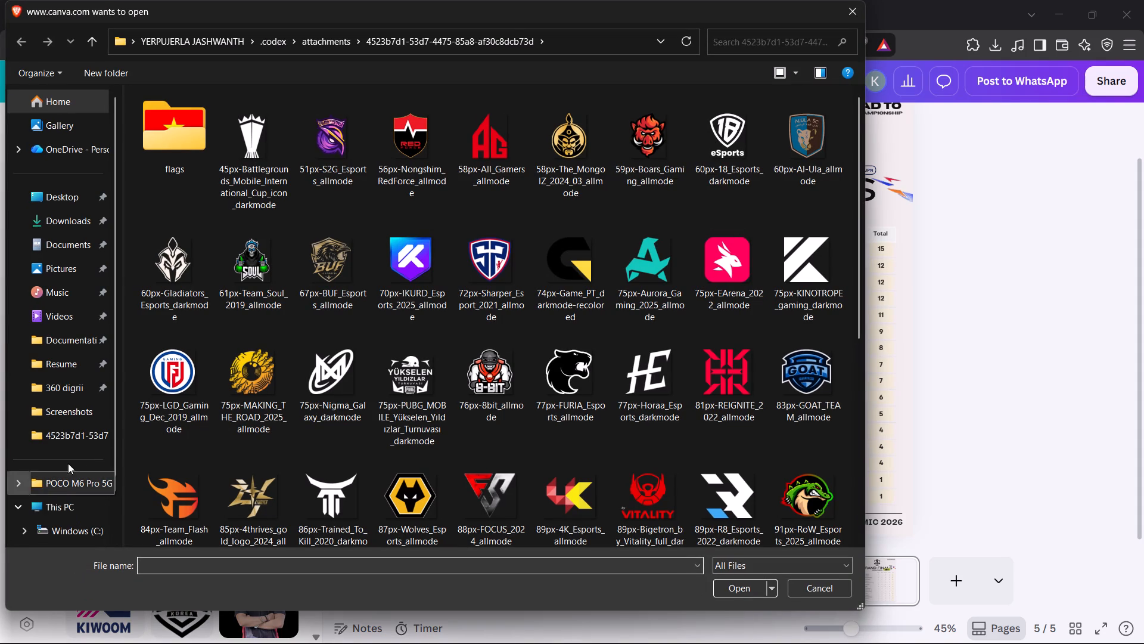
left_click(73, 429)
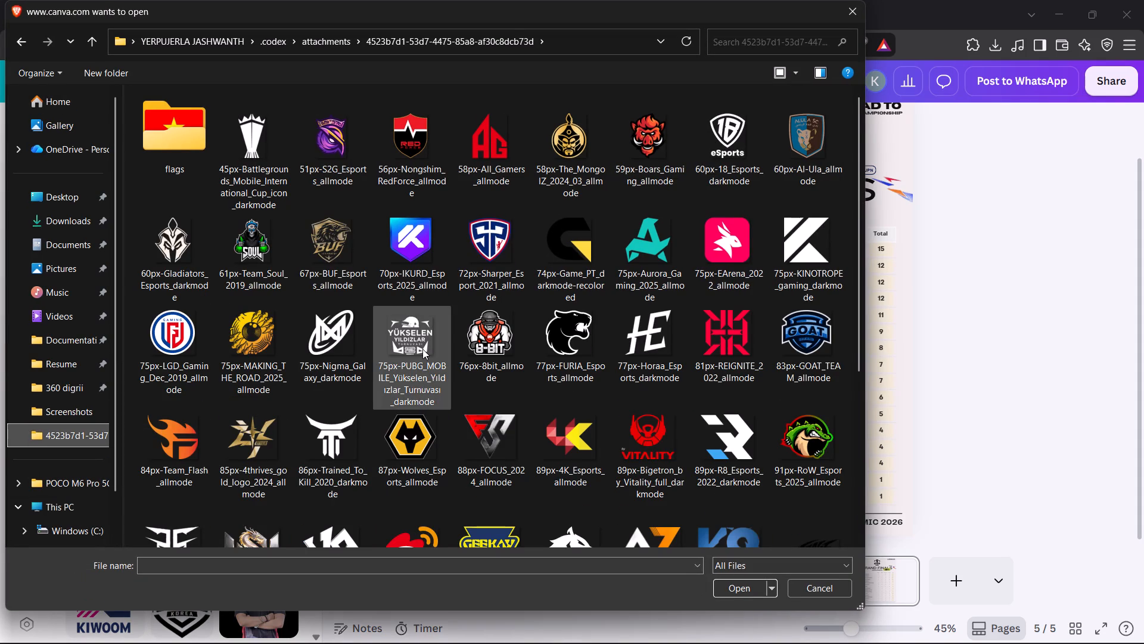
scroll(415, 344, "down", 1)
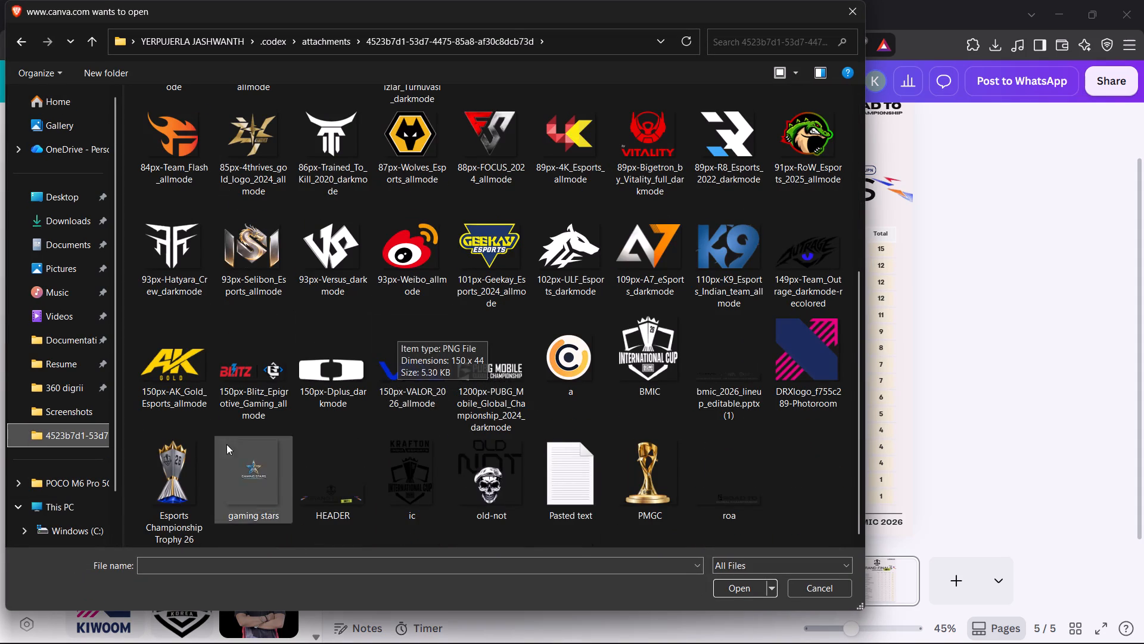
left_click(400, 377)
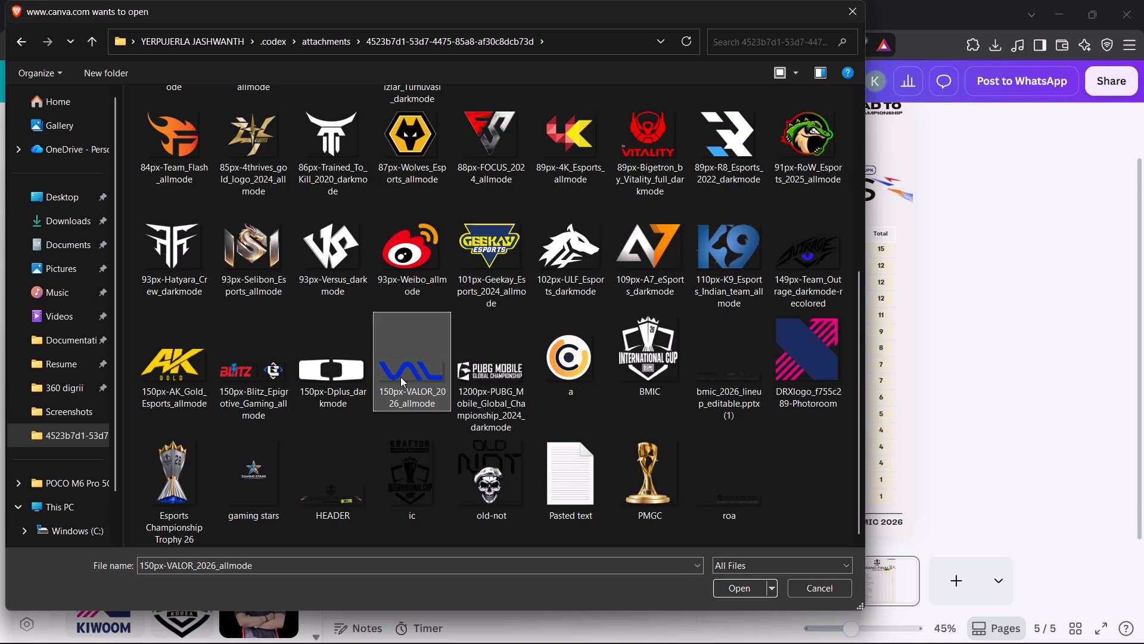
key("Return")
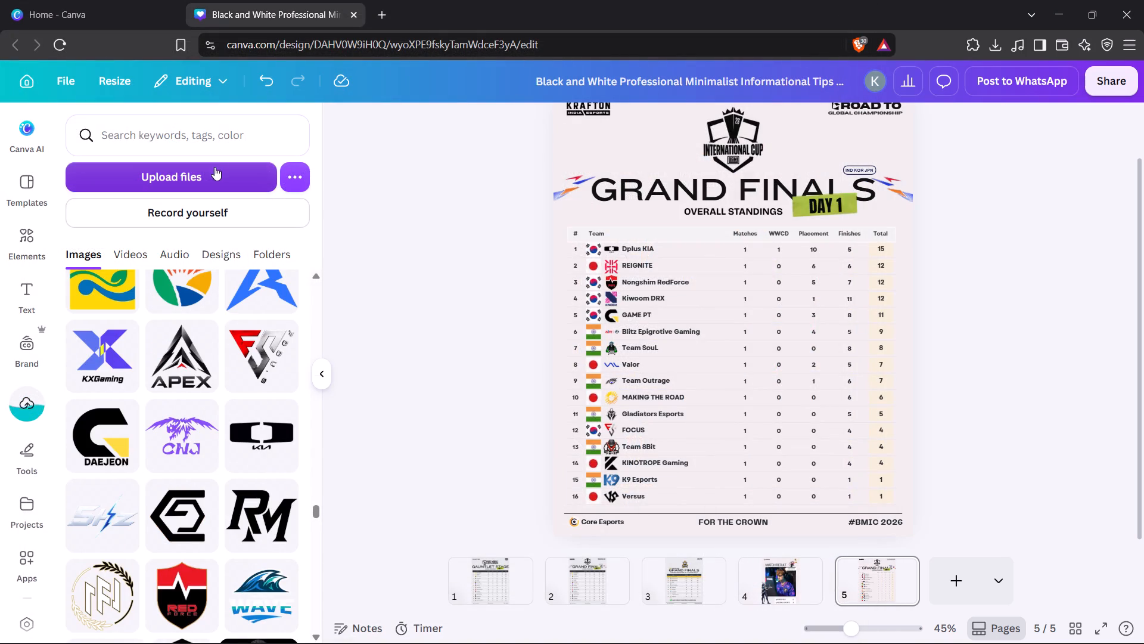
scroll(217, 302, "up", 2)
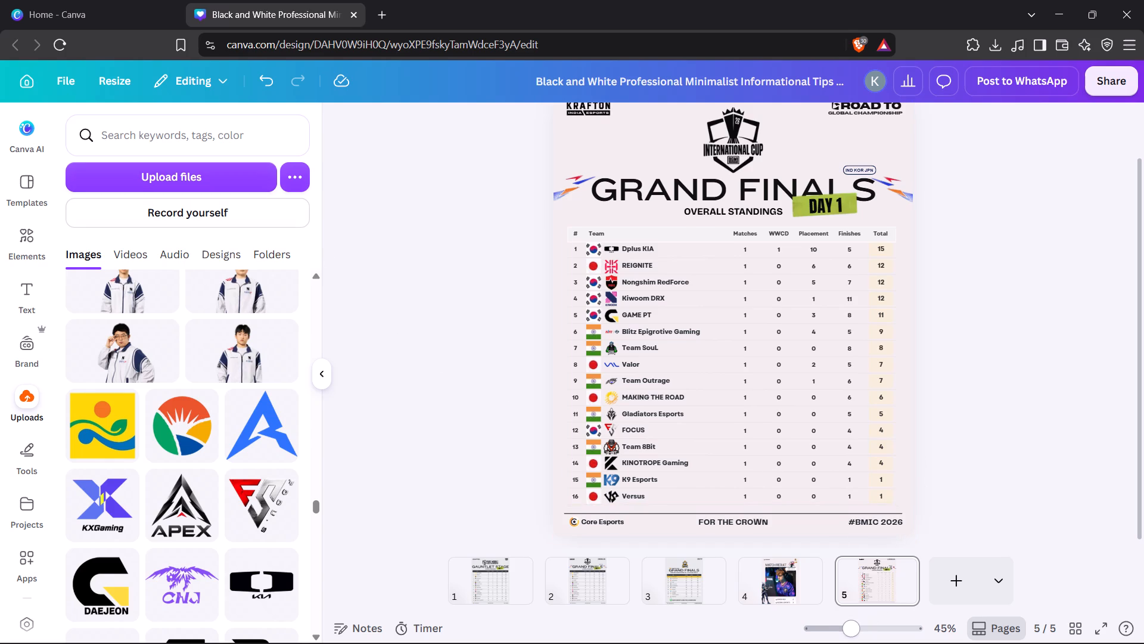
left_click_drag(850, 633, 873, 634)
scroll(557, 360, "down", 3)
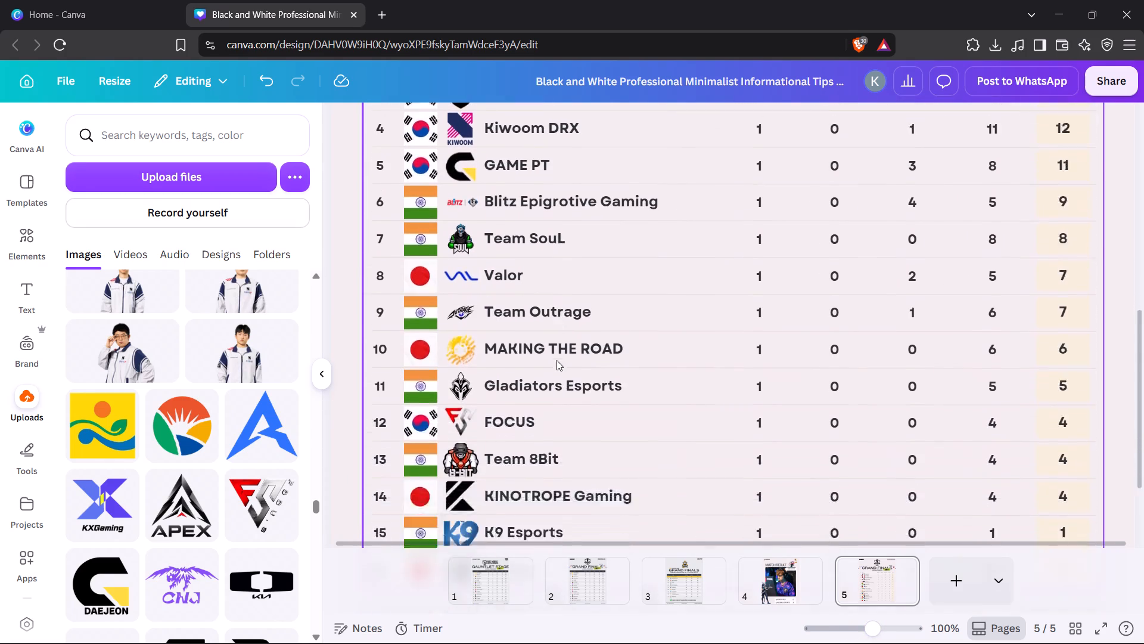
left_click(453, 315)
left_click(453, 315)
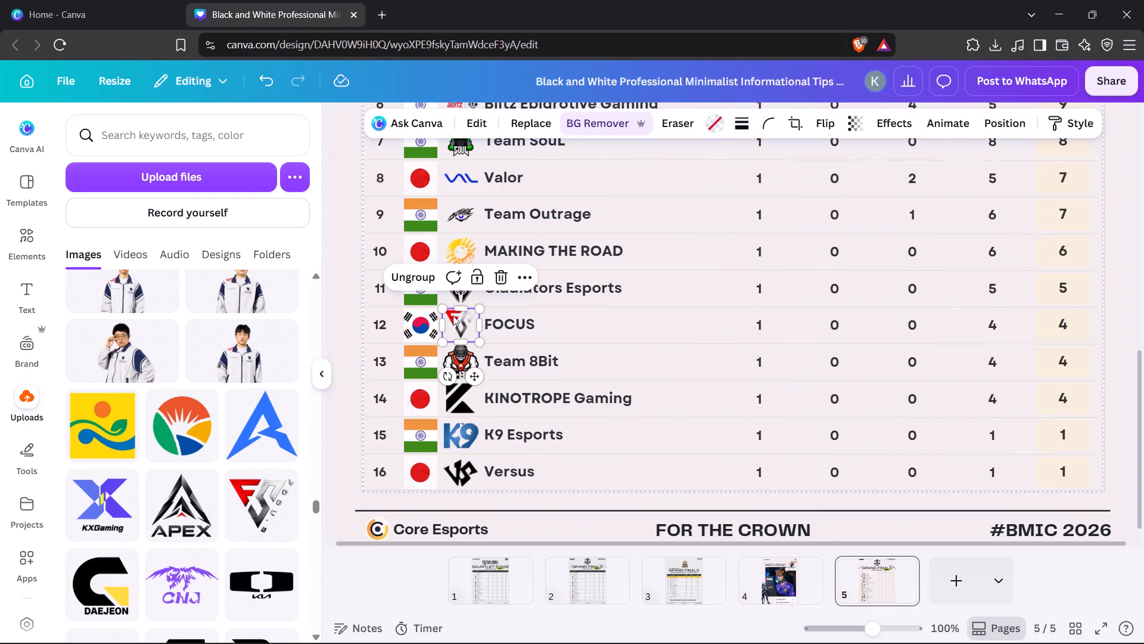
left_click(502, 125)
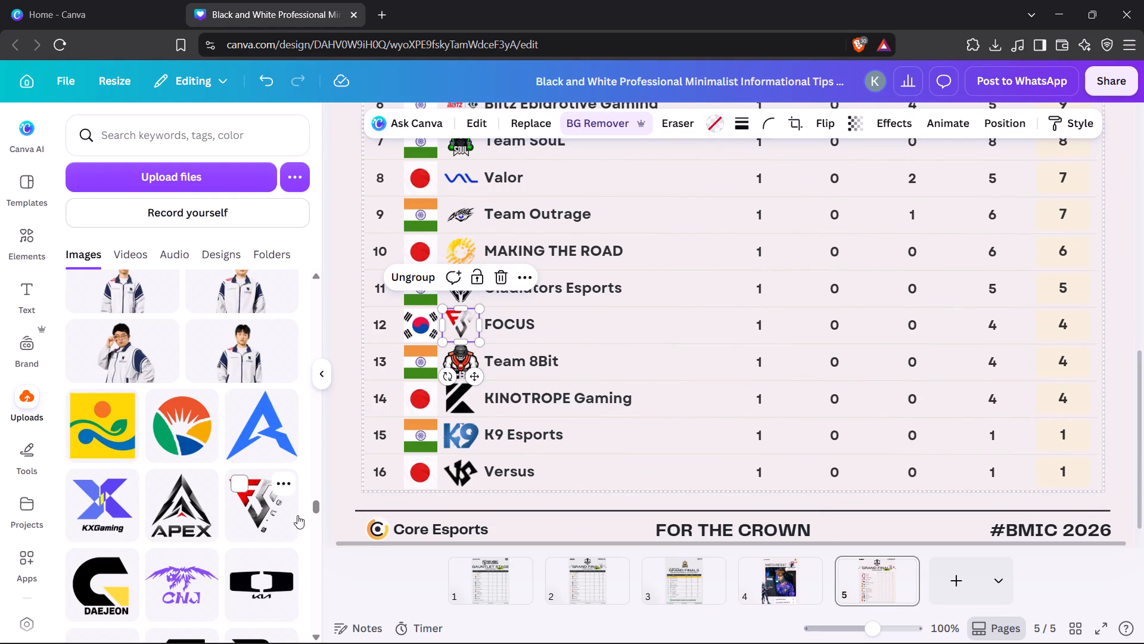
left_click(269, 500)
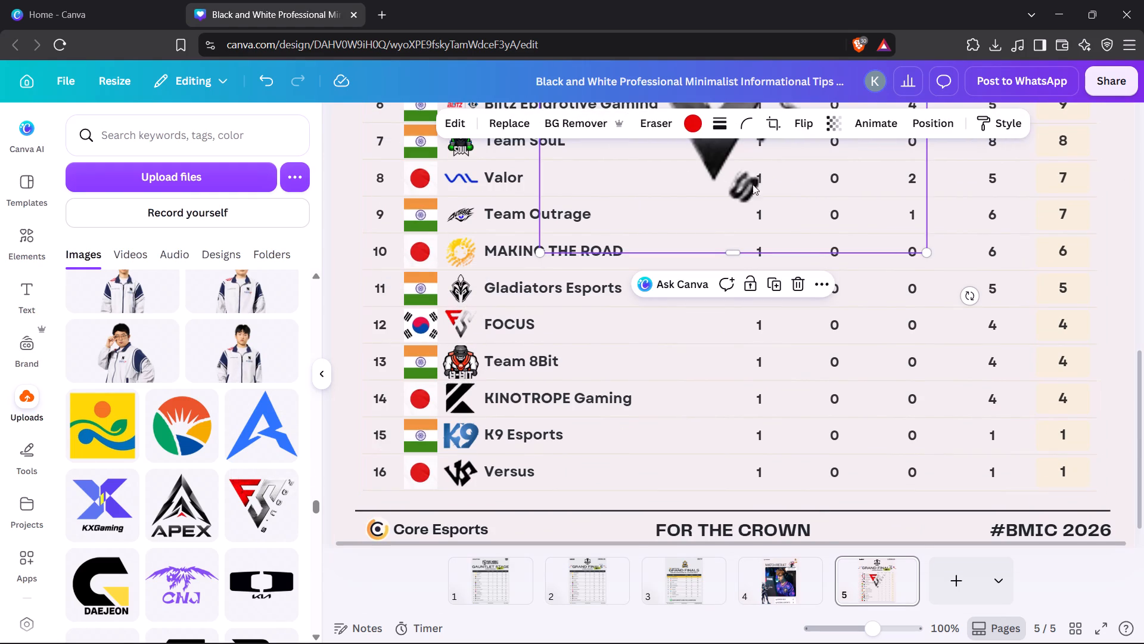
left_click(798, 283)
Replace the FOCUS logo in row 12 of the standings table with the uploaded red-and-black FS logo.
left_click(460, 319)
left_click(460, 319)
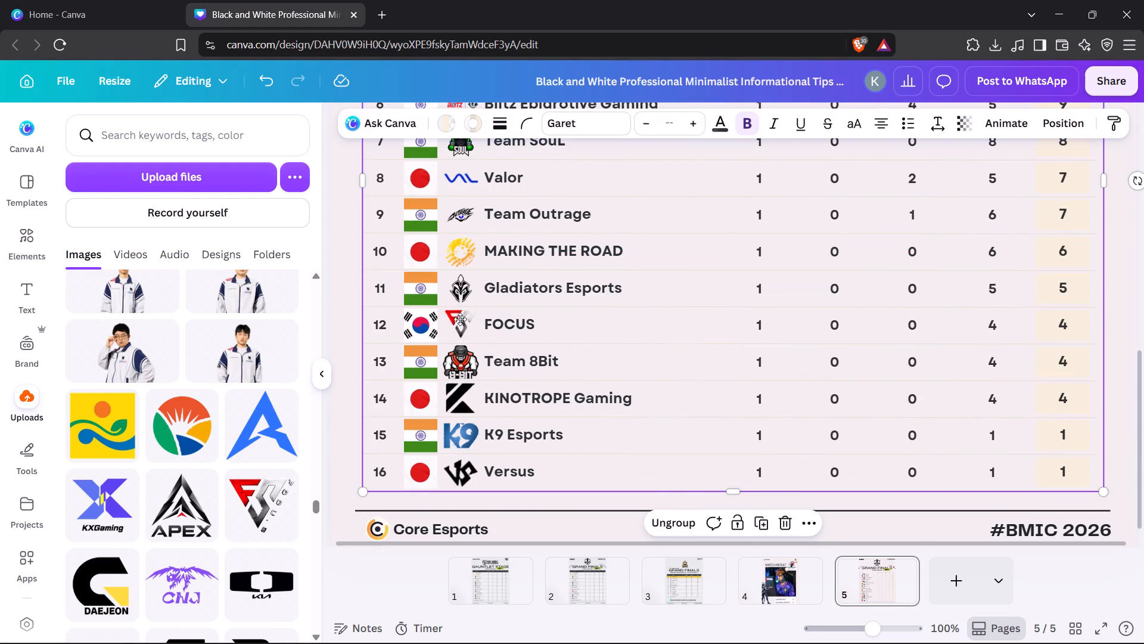
left_click(363, 314)
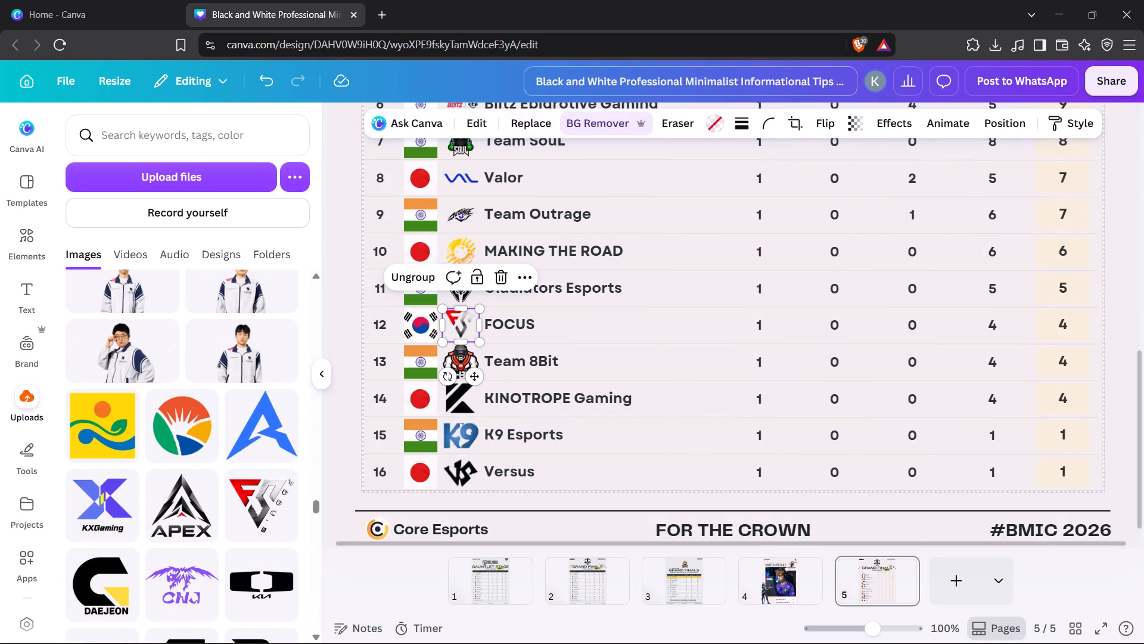
left_click(520, 125)
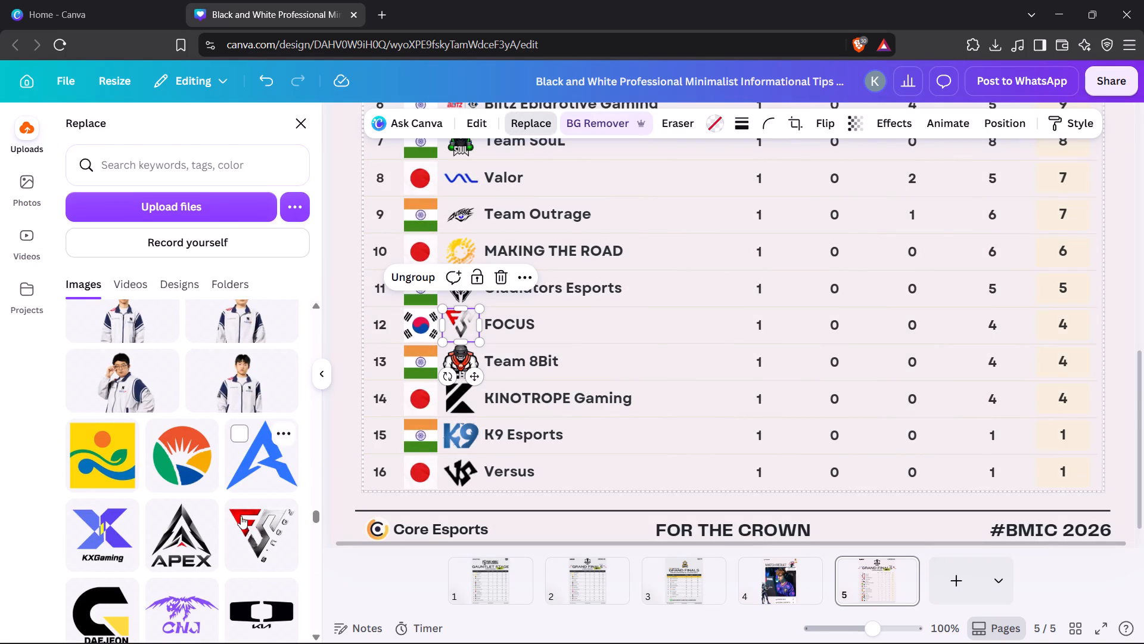
left_click(247, 527)
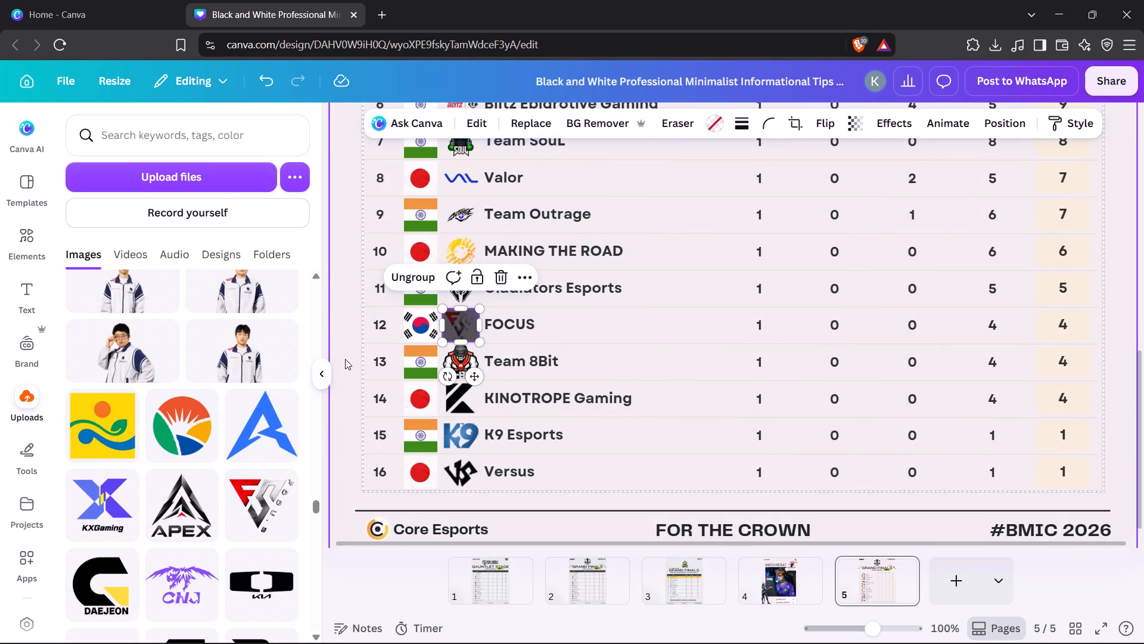
left_click(345, 359)
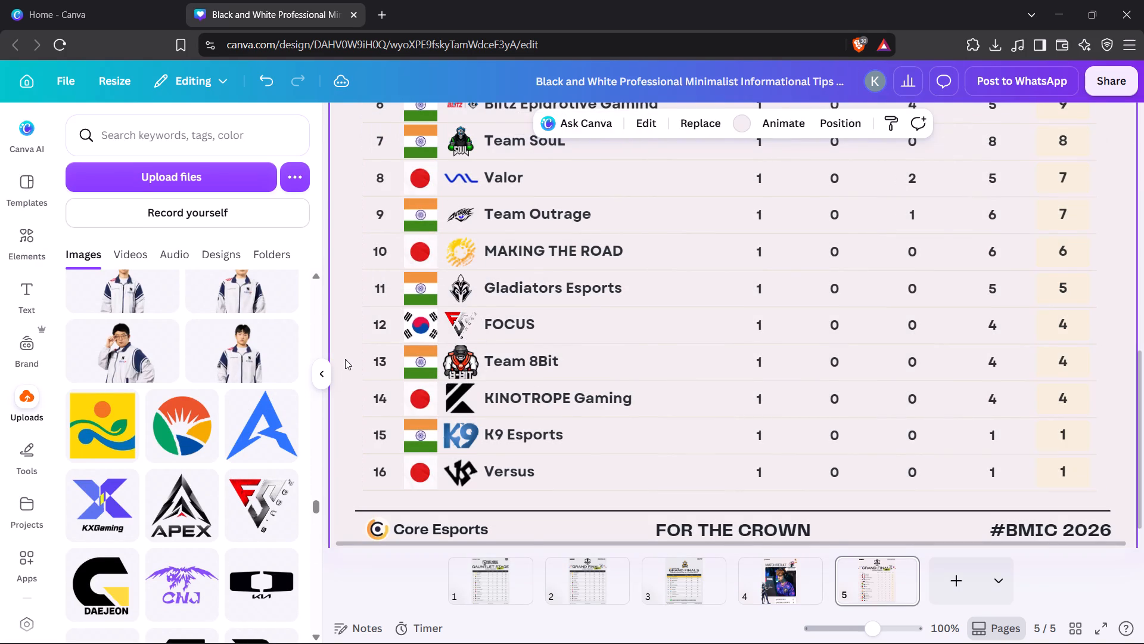
Replace the GAME PT logo in row 5 of the standings table with the uploaded DAEJEON version of the logo.
scroll(345, 359, "up", 3)
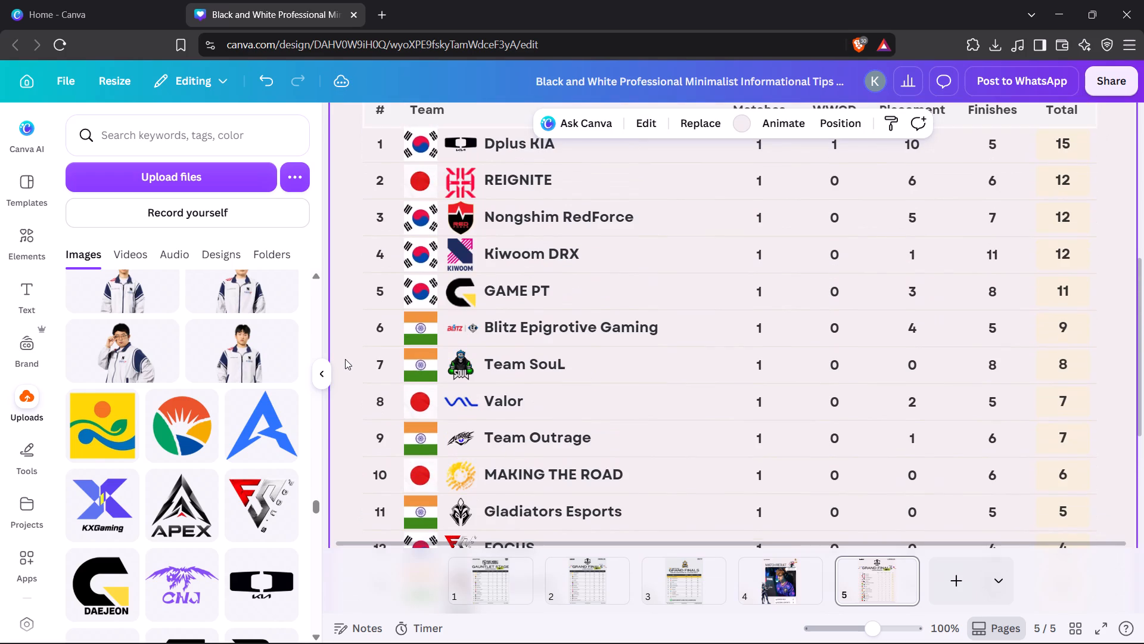
scroll(240, 418, "down", 2)
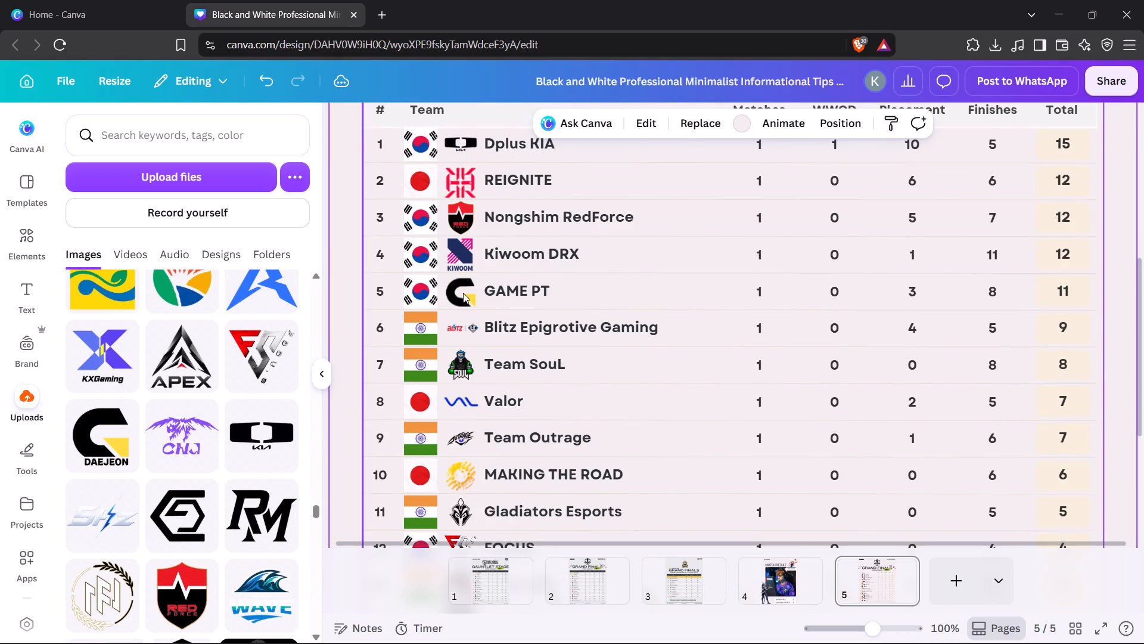
left_click(463, 293)
left_click(463, 293)
left_click(315, 373)
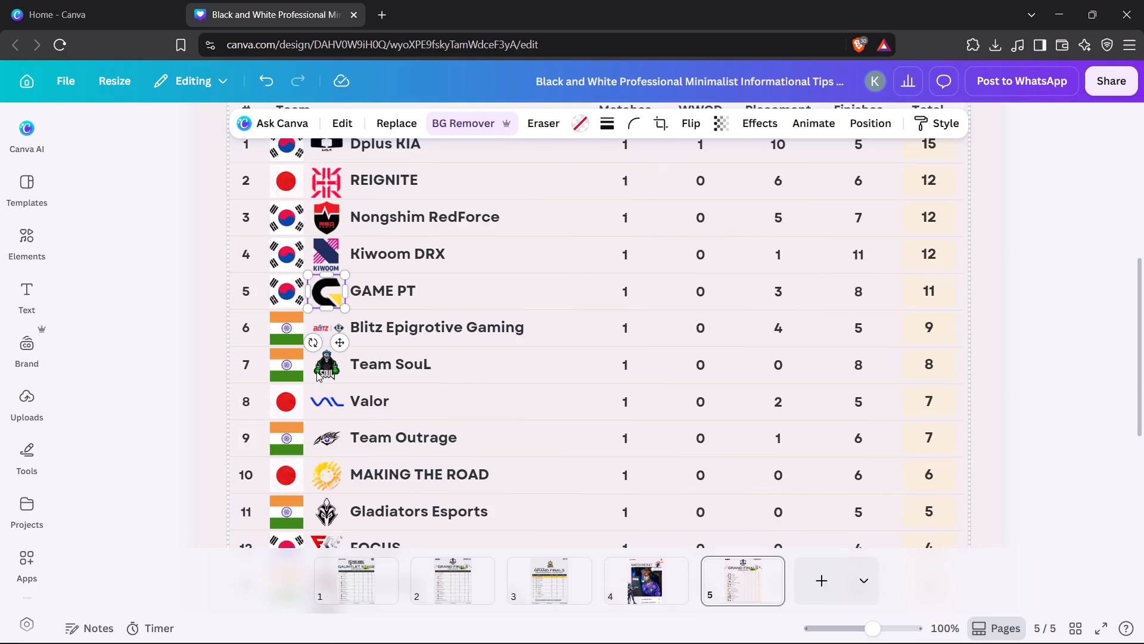
left_click(402, 110)
left_click(397, 130)
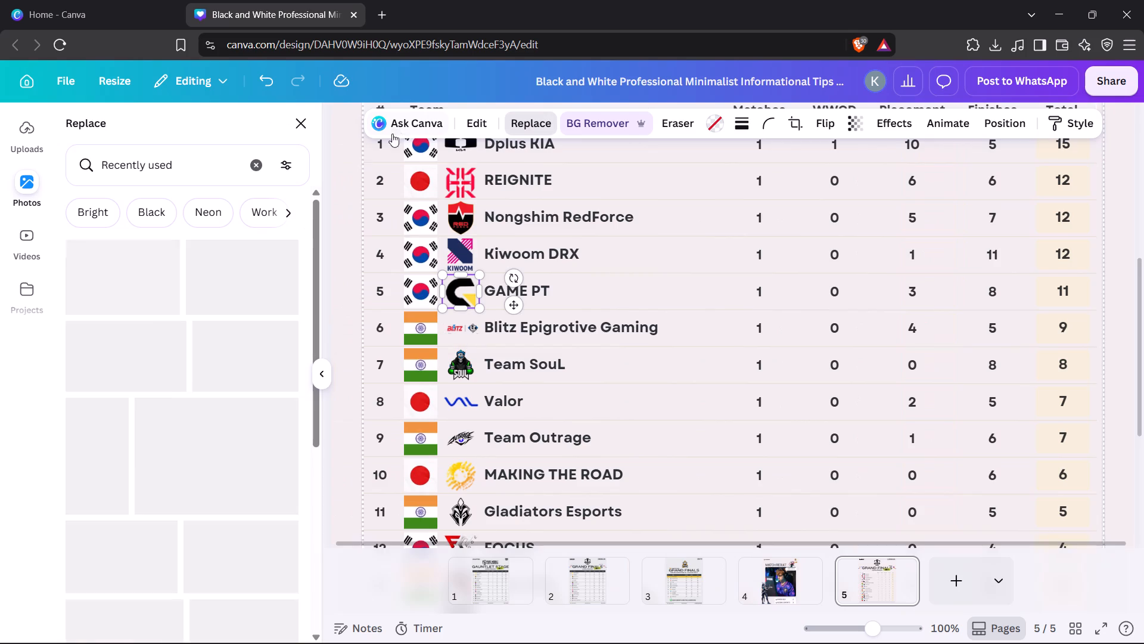
left_click(18, 132)
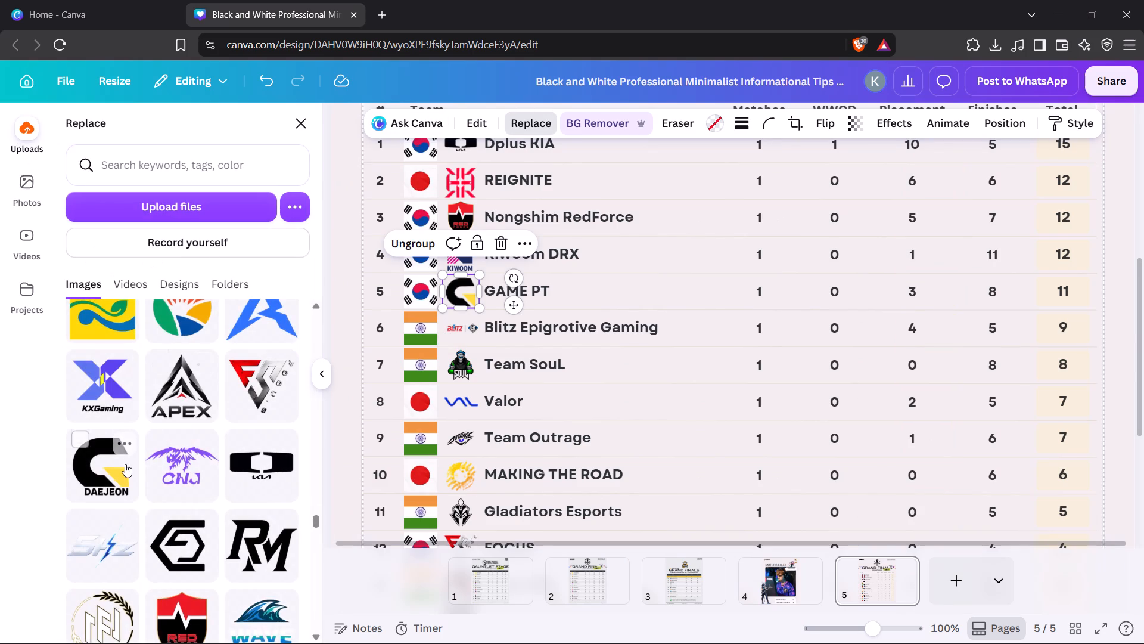
left_click(120, 466)
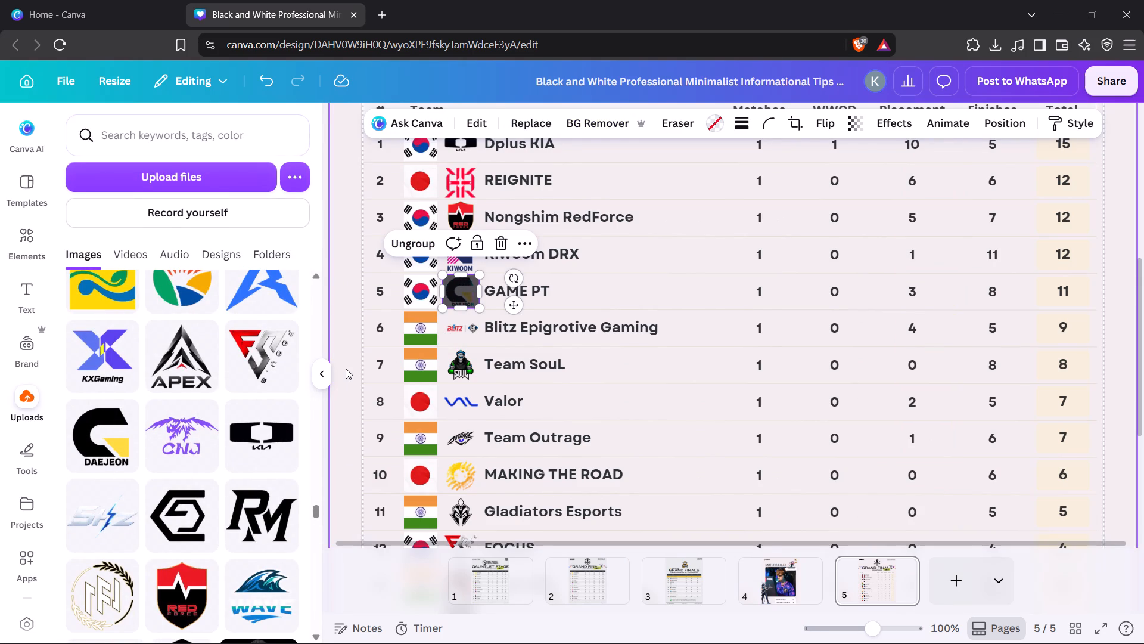
left_click(346, 368)
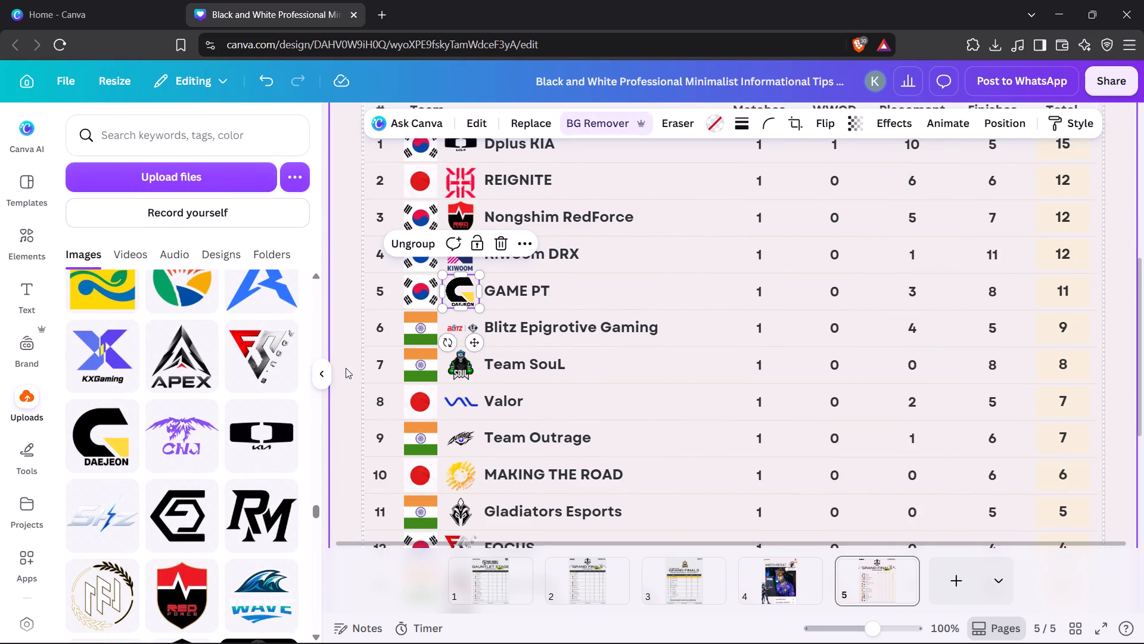
Recolour the header bar of the standings table, trying gold and red before settling on the black from the photo colours.
scroll(346, 368, "down", 5)
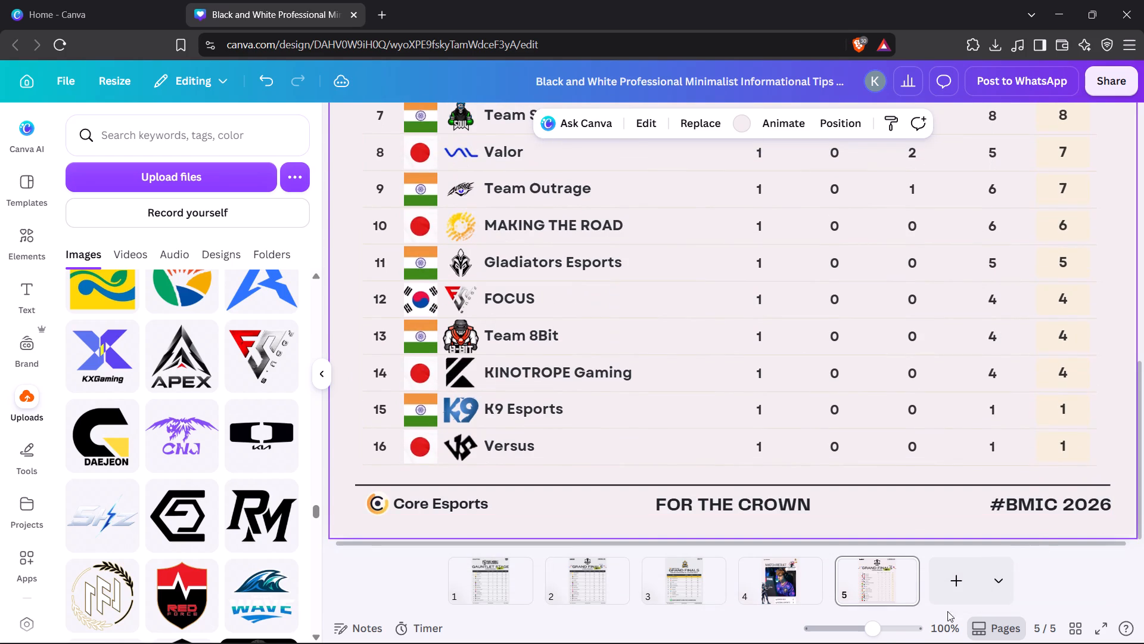
left_click_drag(862, 634, 848, 638)
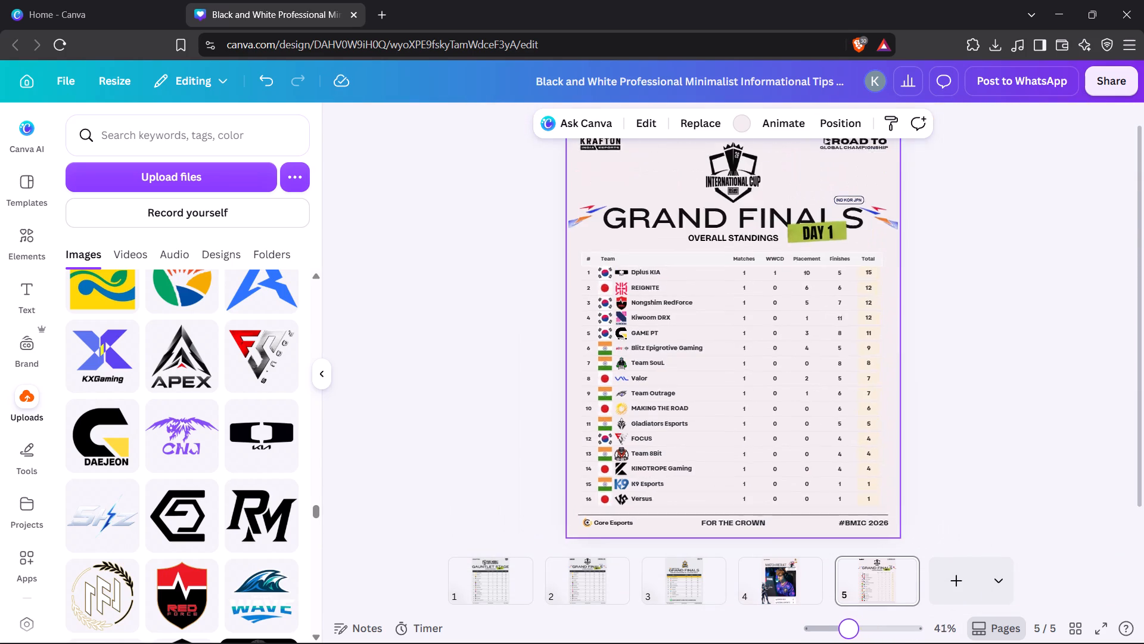
left_click_drag(848, 638, 847, 638)
left_click(1021, 371)
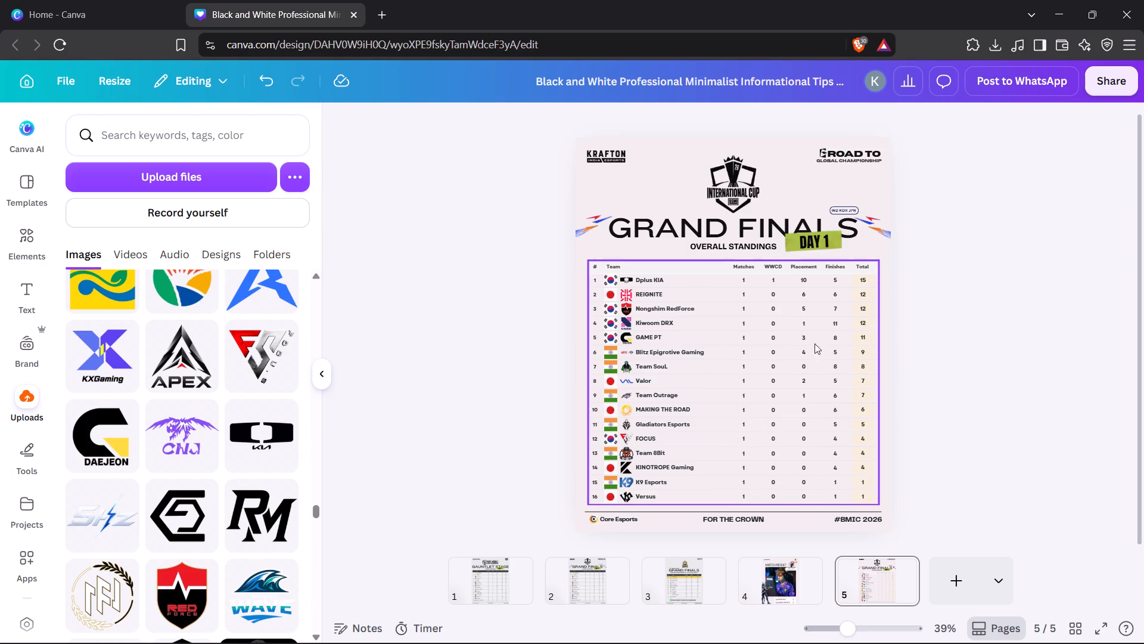
left_click(710, 270)
left_click(697, 273)
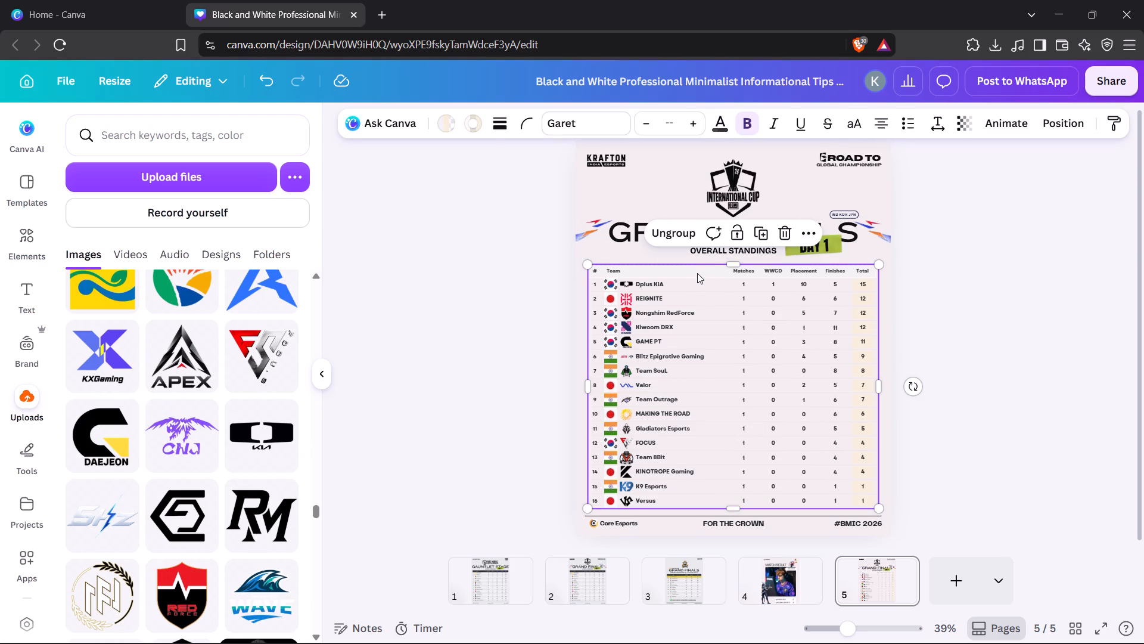
left_click(662, 127)
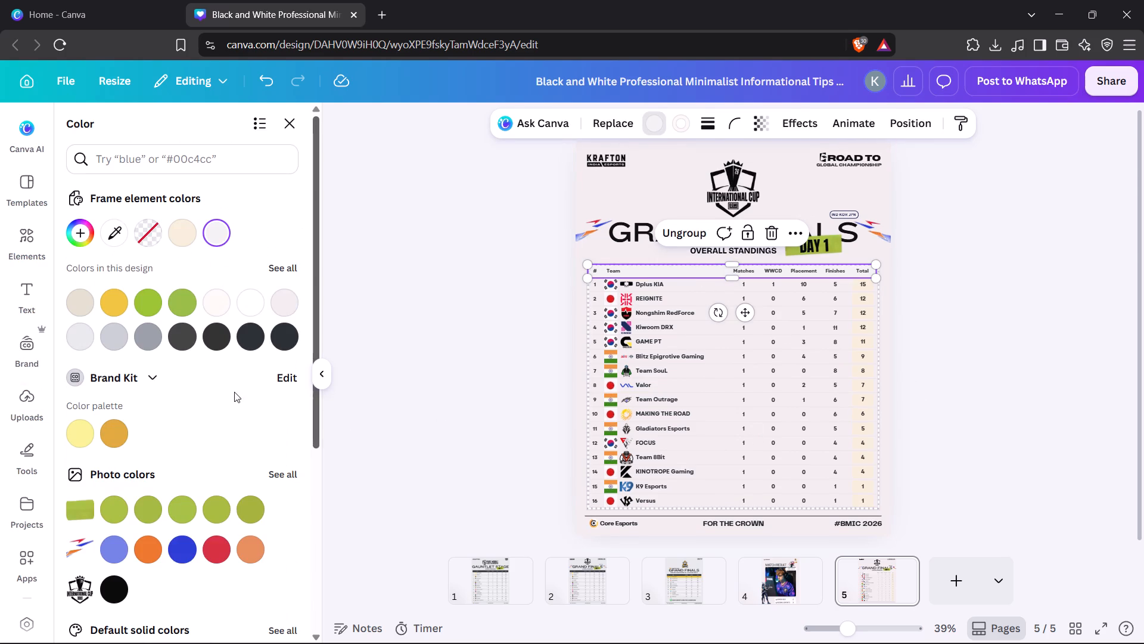
left_click(119, 435)
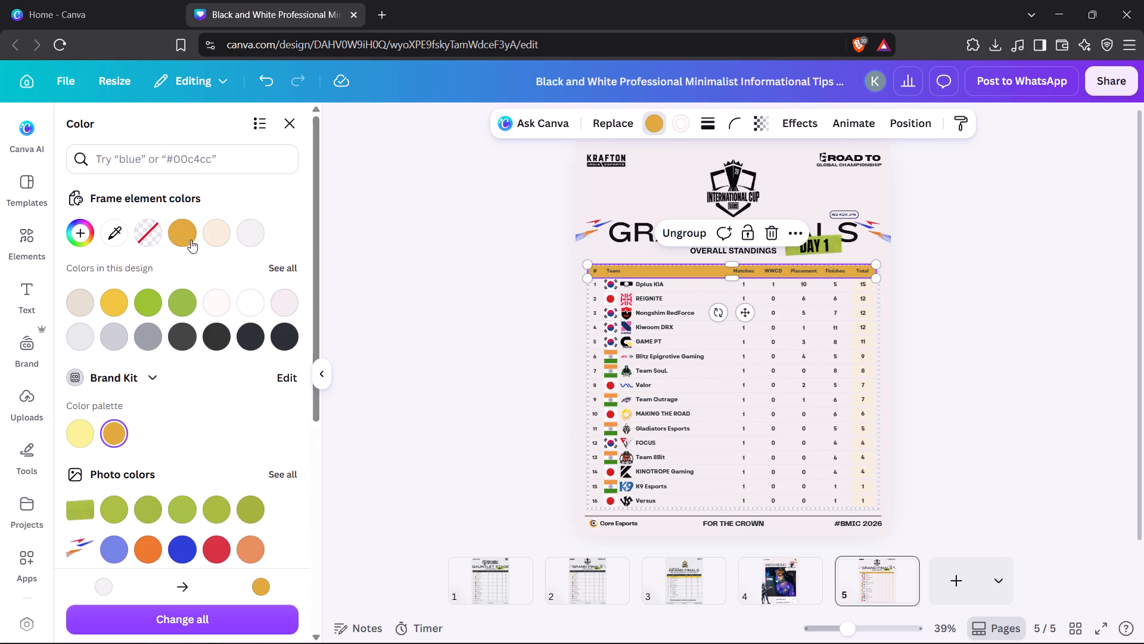
scroll(166, 352, "down", 3)
left_click(229, 329)
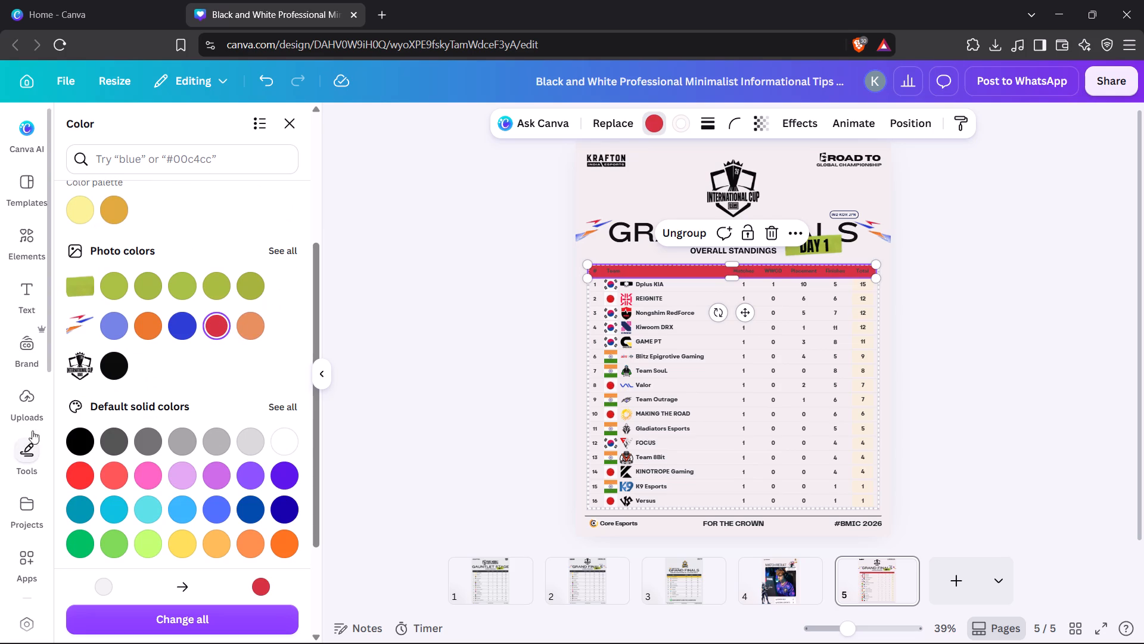
left_click(106, 369)
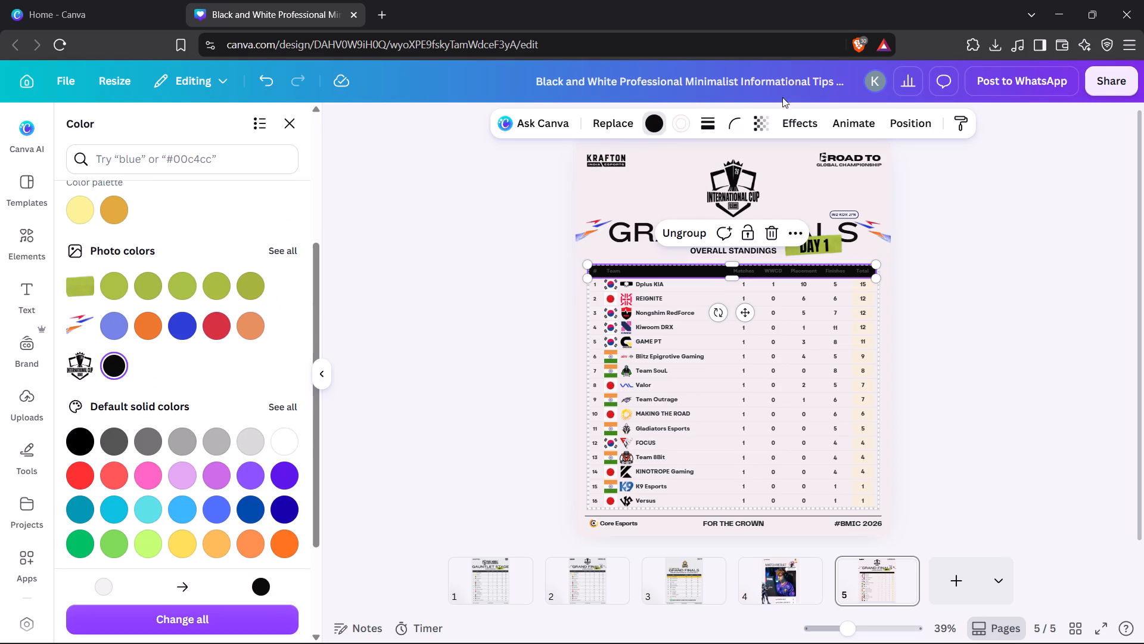
Set the transparency of the table's black header bar to 45.
left_click(763, 125)
left_click_drag(736, 179, 730, 183)
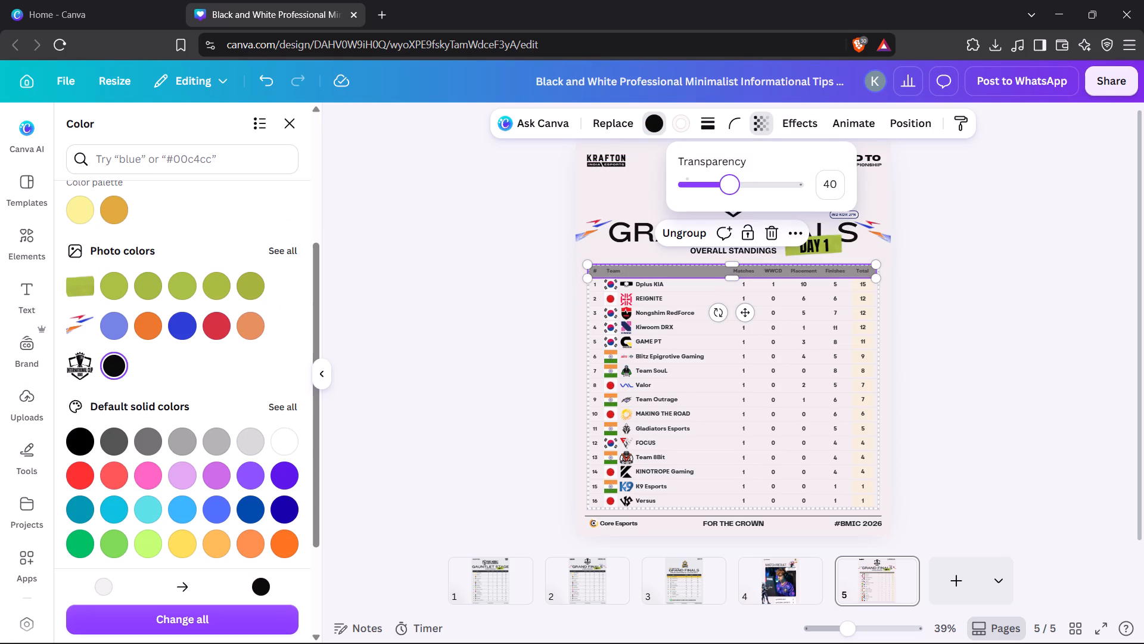
left_click_drag(730, 183, 735, 188)
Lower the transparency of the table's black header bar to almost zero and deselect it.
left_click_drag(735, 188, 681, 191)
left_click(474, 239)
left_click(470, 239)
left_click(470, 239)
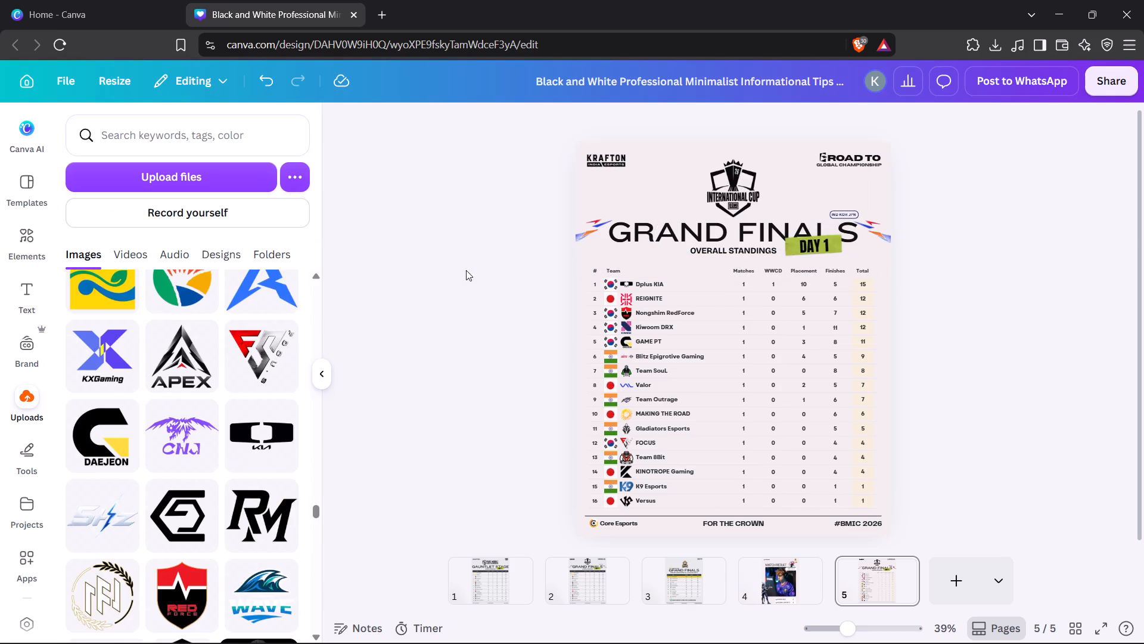
Undo the header bar's transparency and colour changes back to the original pale header.
left_click(260, 80)
left_click(260, 80)
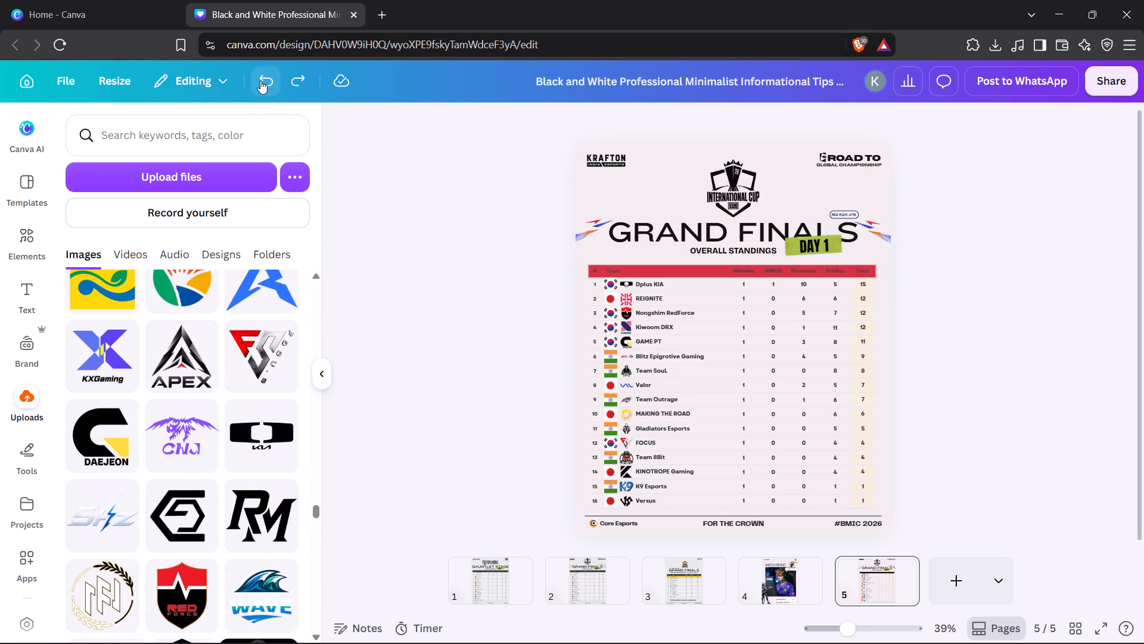
left_click(260, 80)
left_click(260, 80)
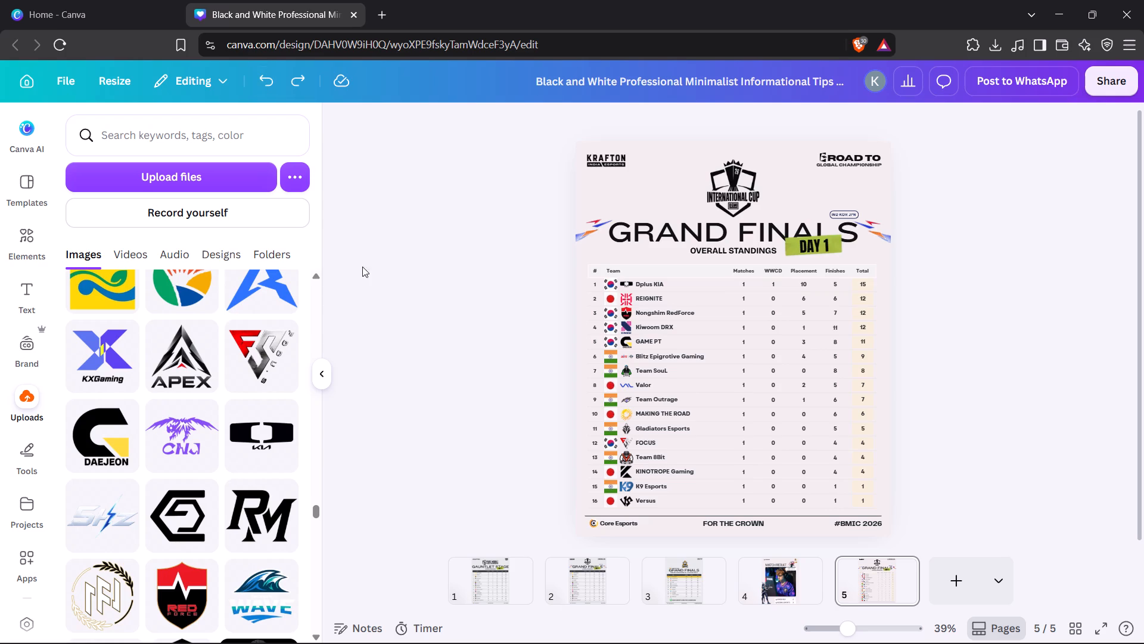
left_click(408, 267)
left_click(409, 267)
Look through the uploaded images for team logos usable in the standings table.
scroll(480, 292, "down", 2)
scroll(129, 382, "up", 20)
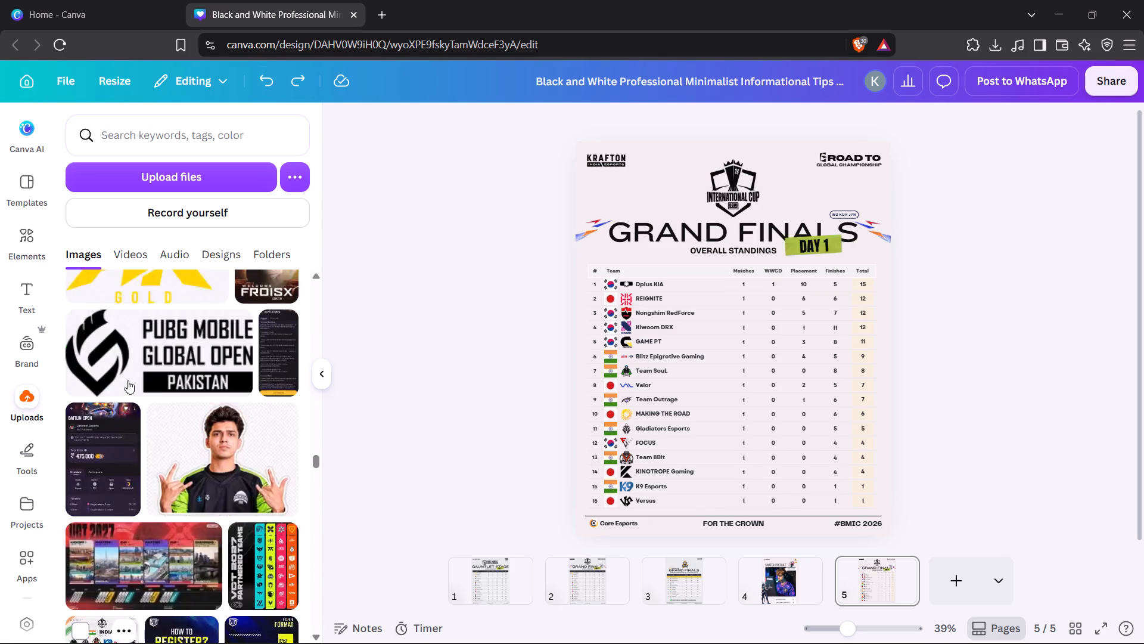
scroll(128, 380, "up", 14)
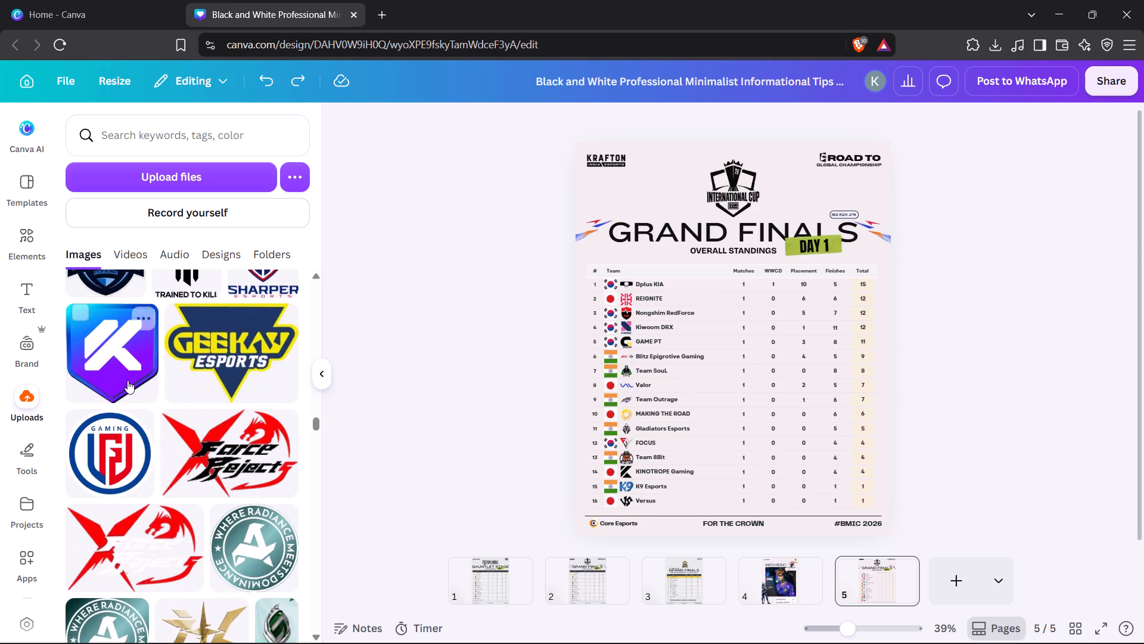
scroll(128, 380, "up", 13)
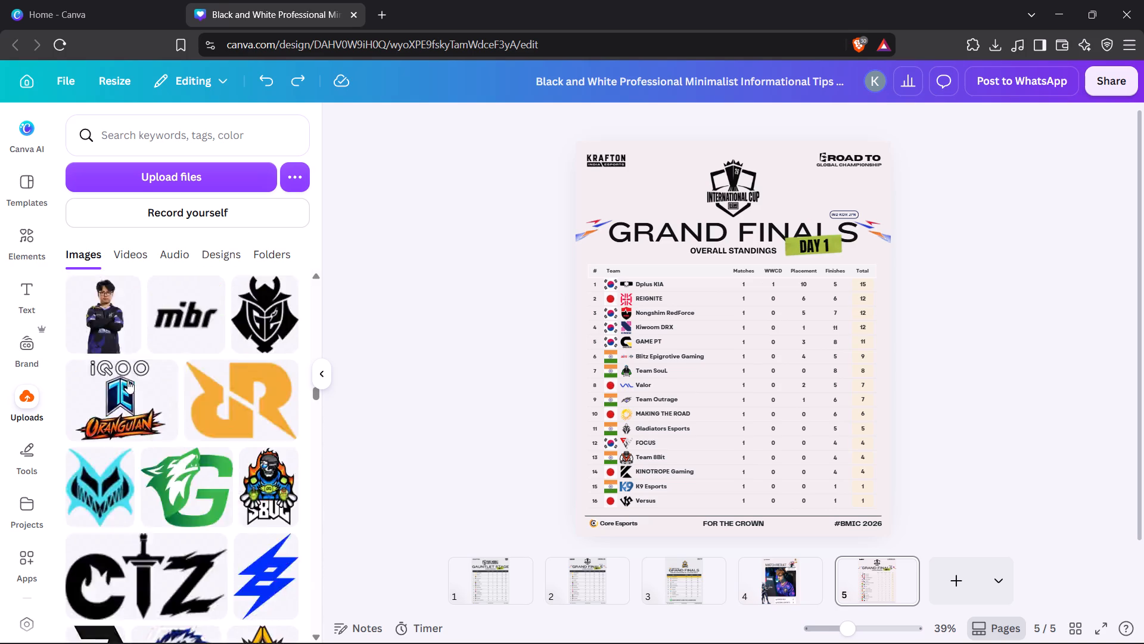
scroll(128, 380, "up", 20)
scroll(128, 380, "up", 8)
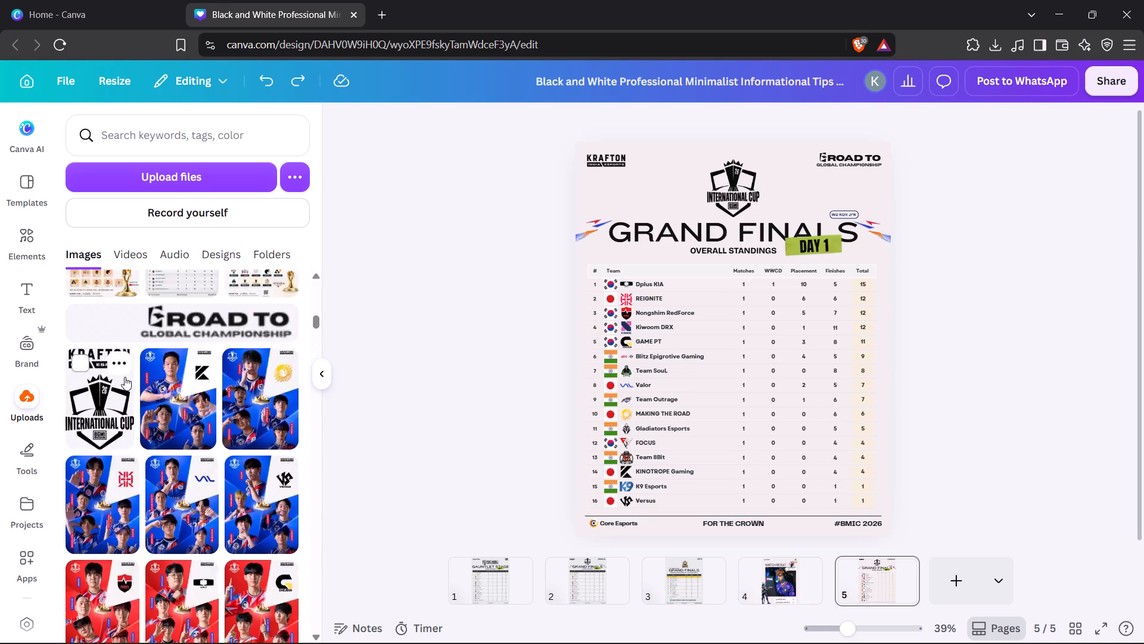
scroll(125, 377, "up", 14)
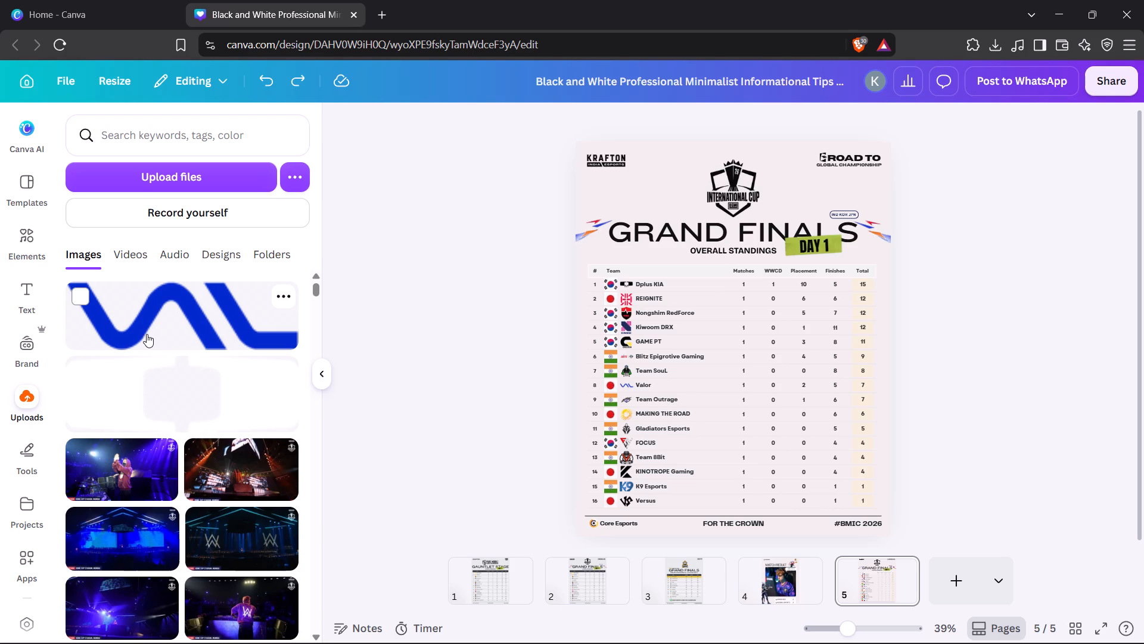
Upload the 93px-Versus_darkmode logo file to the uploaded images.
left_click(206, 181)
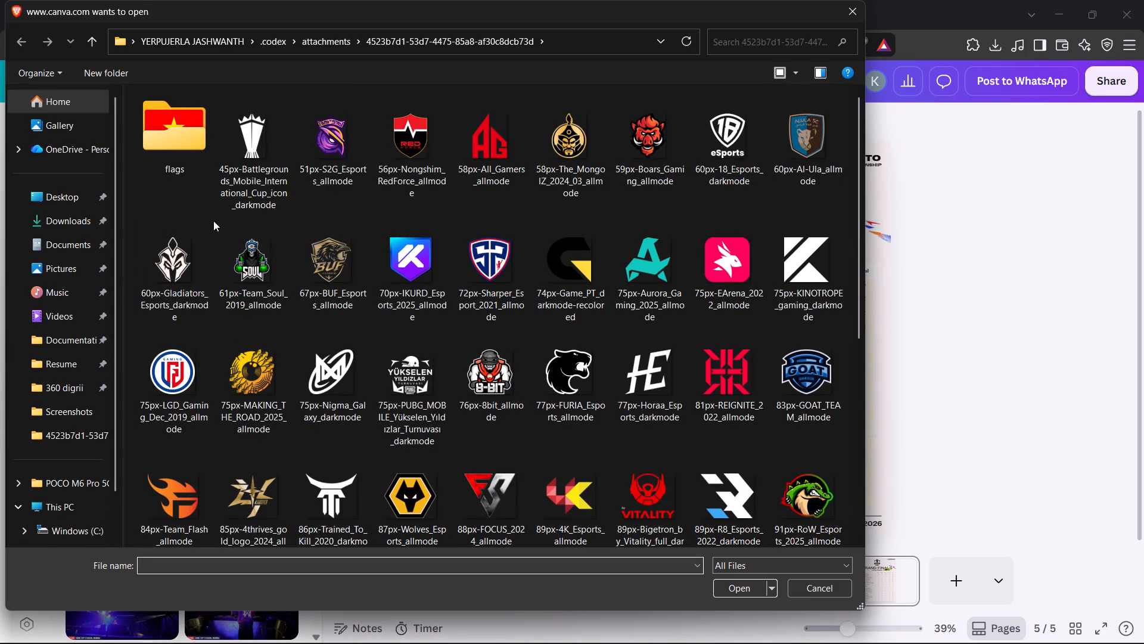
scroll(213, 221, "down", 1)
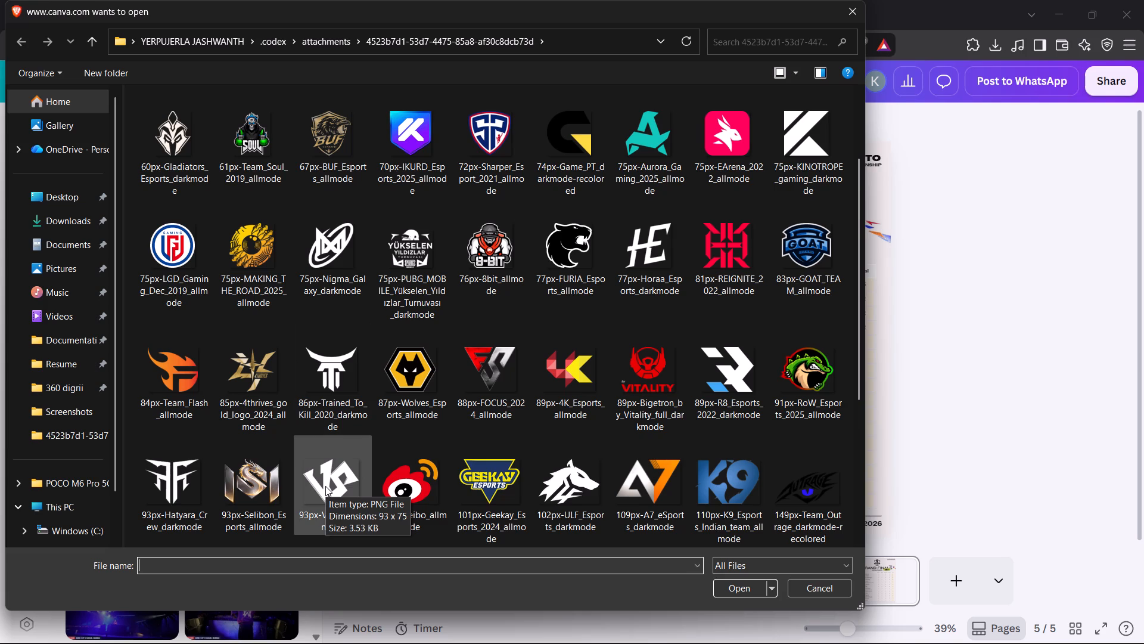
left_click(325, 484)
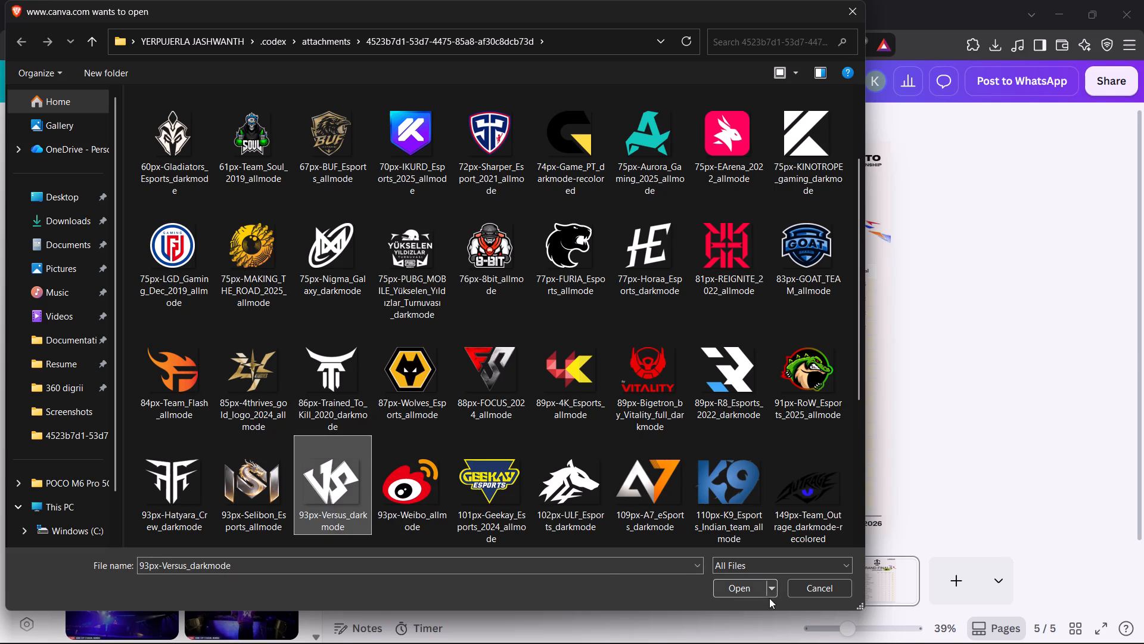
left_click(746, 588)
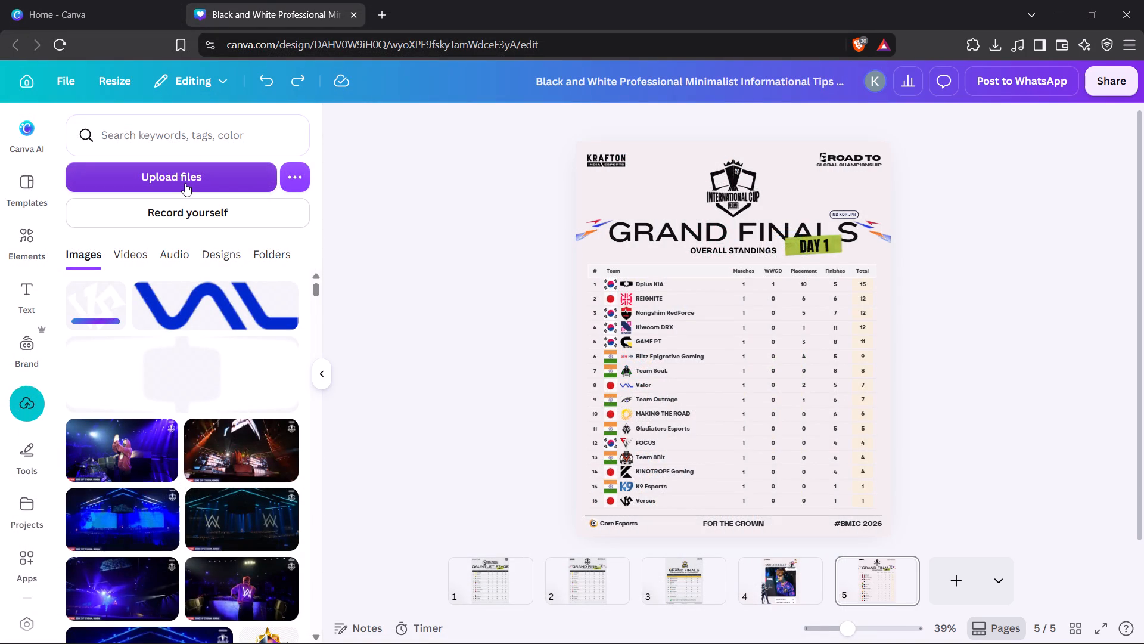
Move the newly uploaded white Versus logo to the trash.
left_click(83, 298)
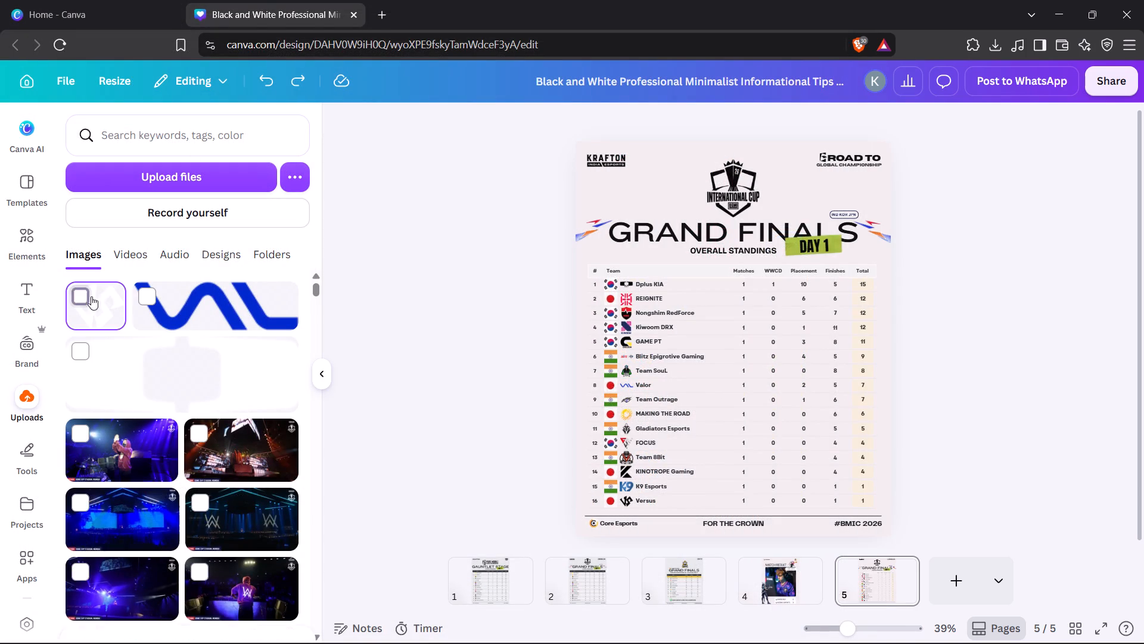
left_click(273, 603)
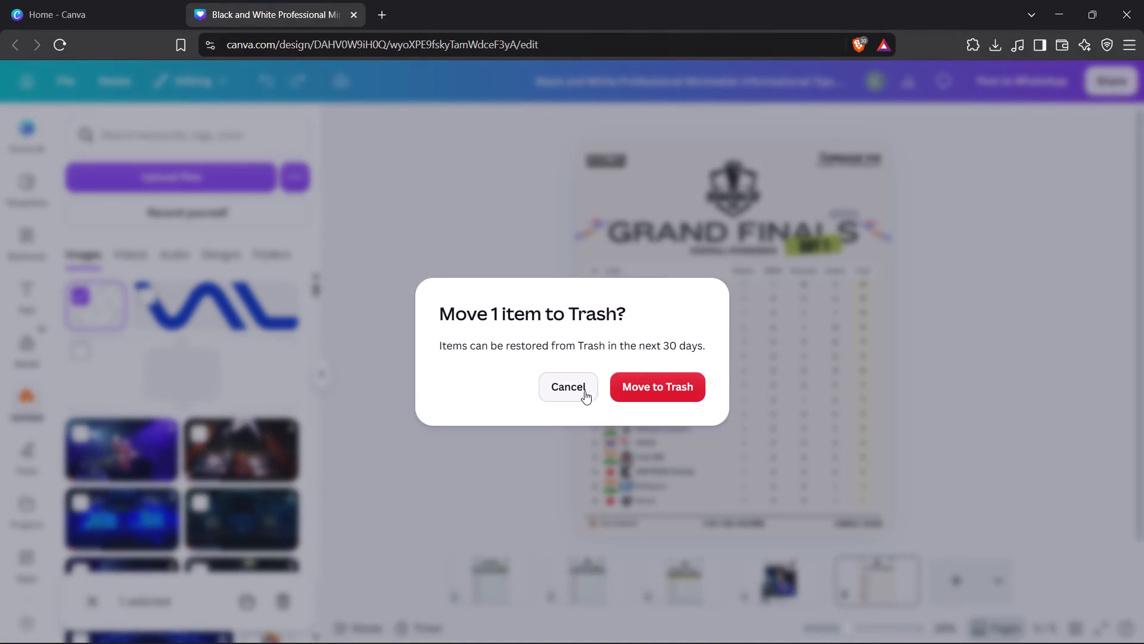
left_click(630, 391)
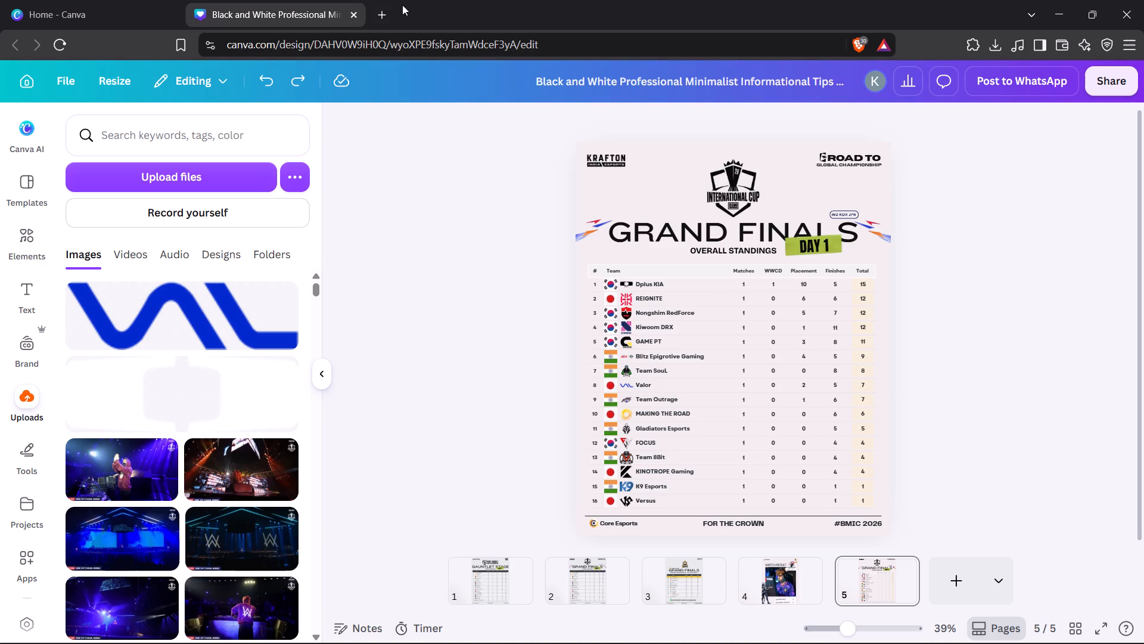
Open the shadcn.io Recolor a logo tool in a new browser tab.
left_click(380, 13)
left_click(271, 42)
type("SHA")
key("Return")
Load the 75px-KINOTROPE_gaming_darkmode and 93px-Versus_darkmode logos into the recolor tool.
scroll(453, 418, "down", 1)
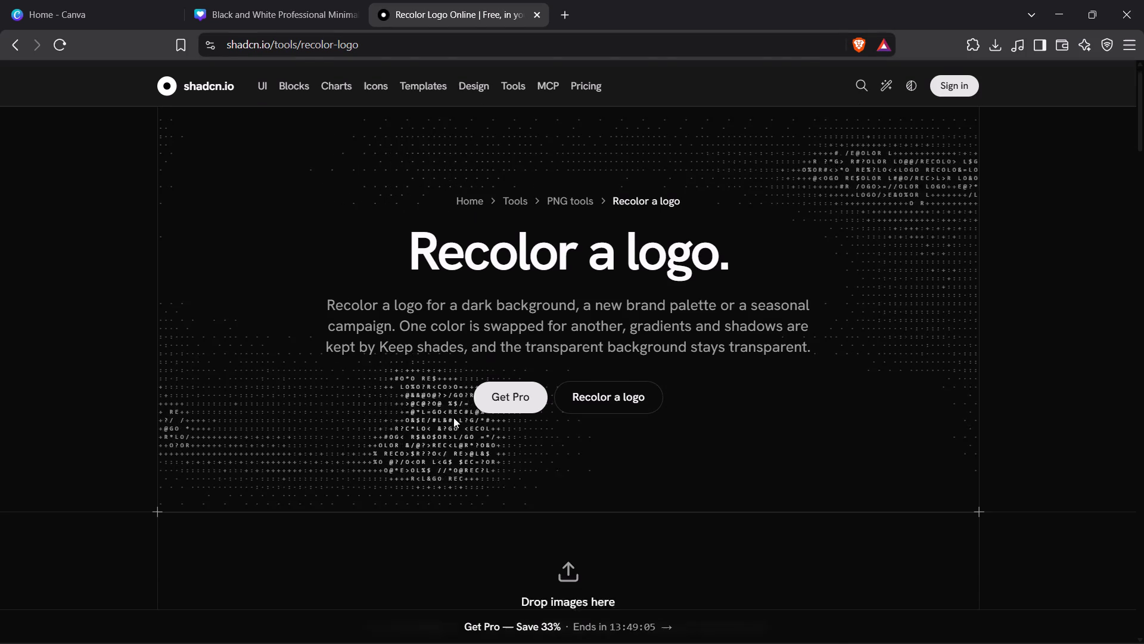
scroll(453, 417, "down", 3)
left_click(578, 388)
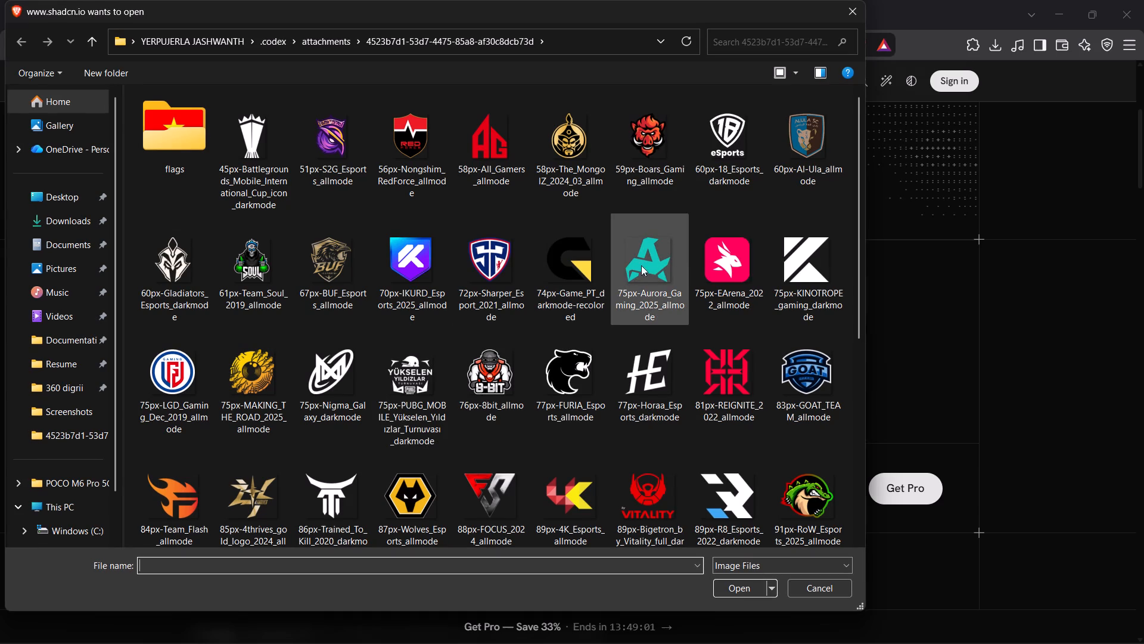
left_click(800, 255)
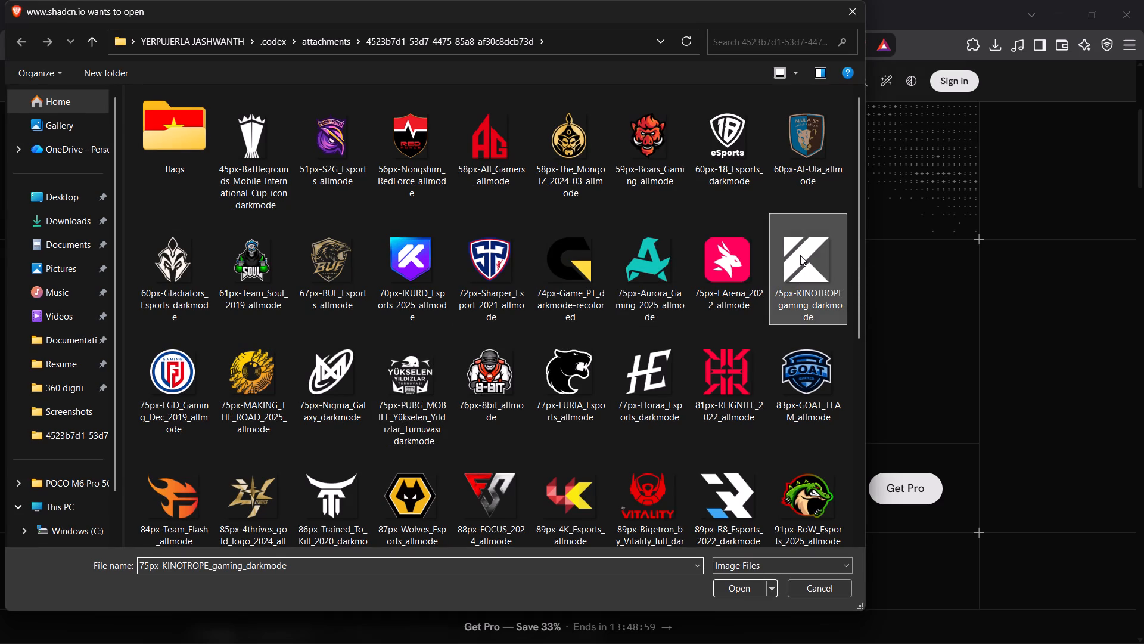
key("Return")
scroll(542, 424, "down", 4)
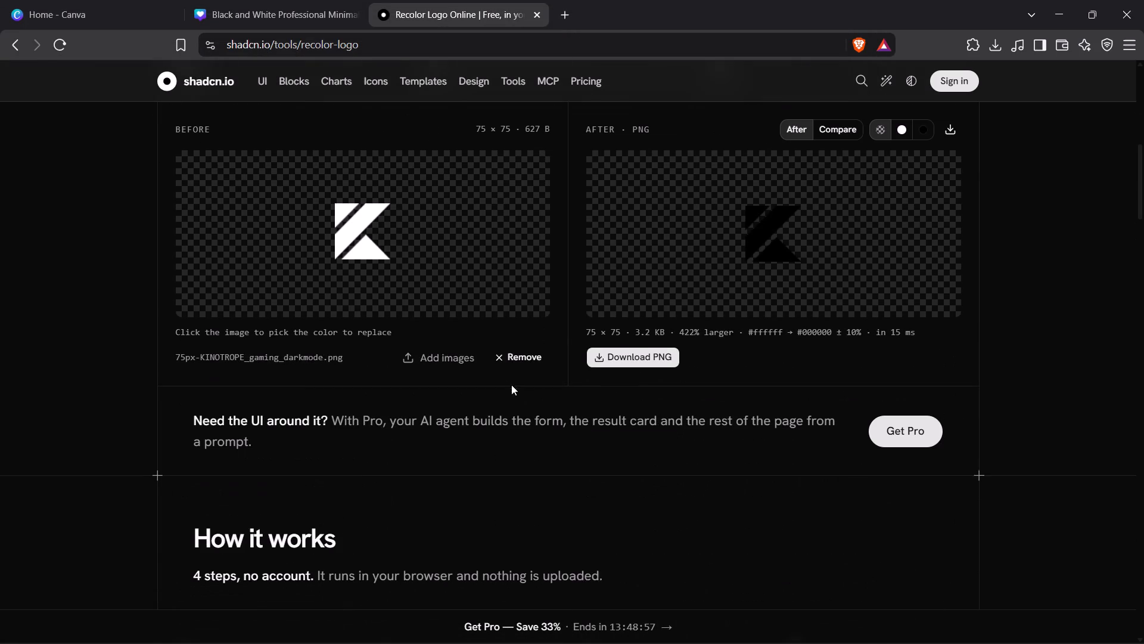
left_click(450, 347)
scroll(422, 394, "down", 3)
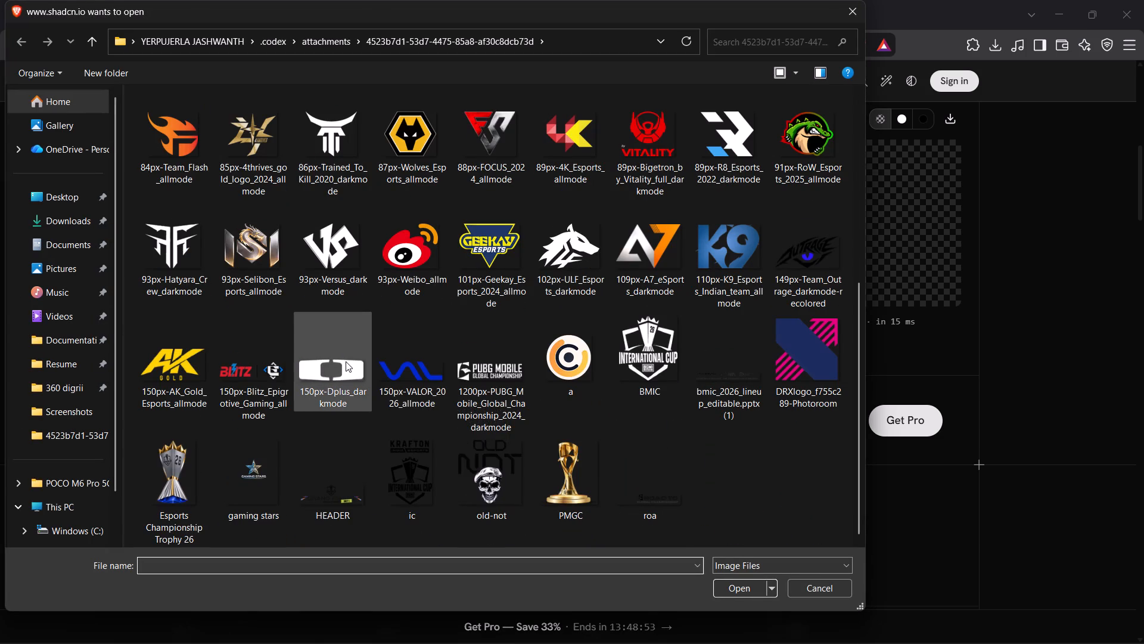
left_click(317, 268)
key("Return")
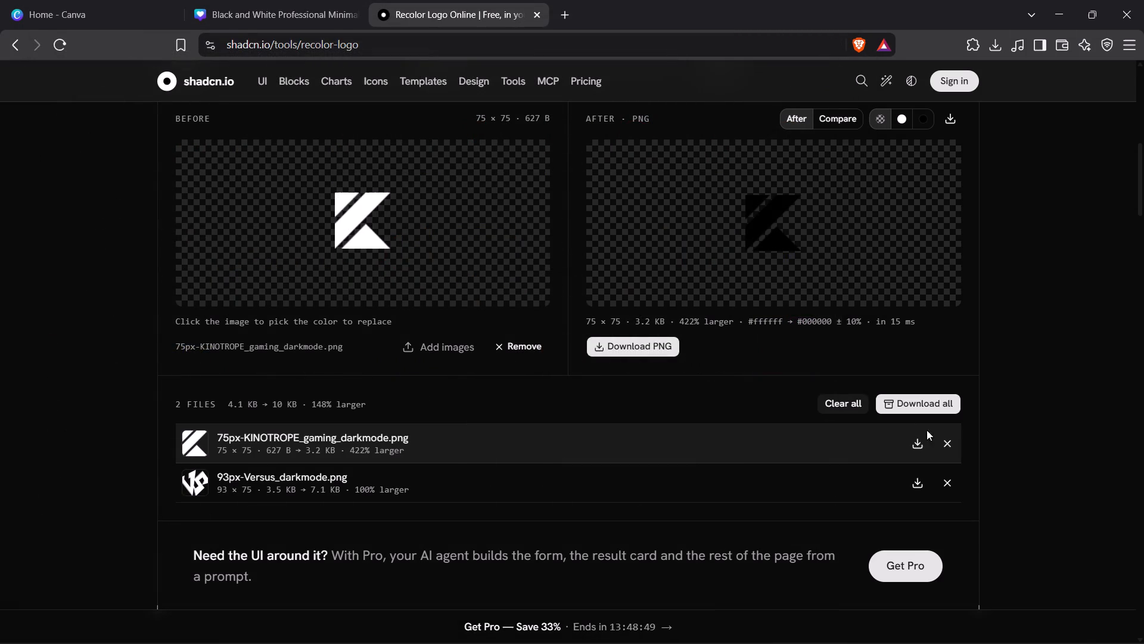
Download the black recoloured KINOTROPE and Versus logos as PNG images to Downloads, and close the recolor tool.
left_click(772, 487)
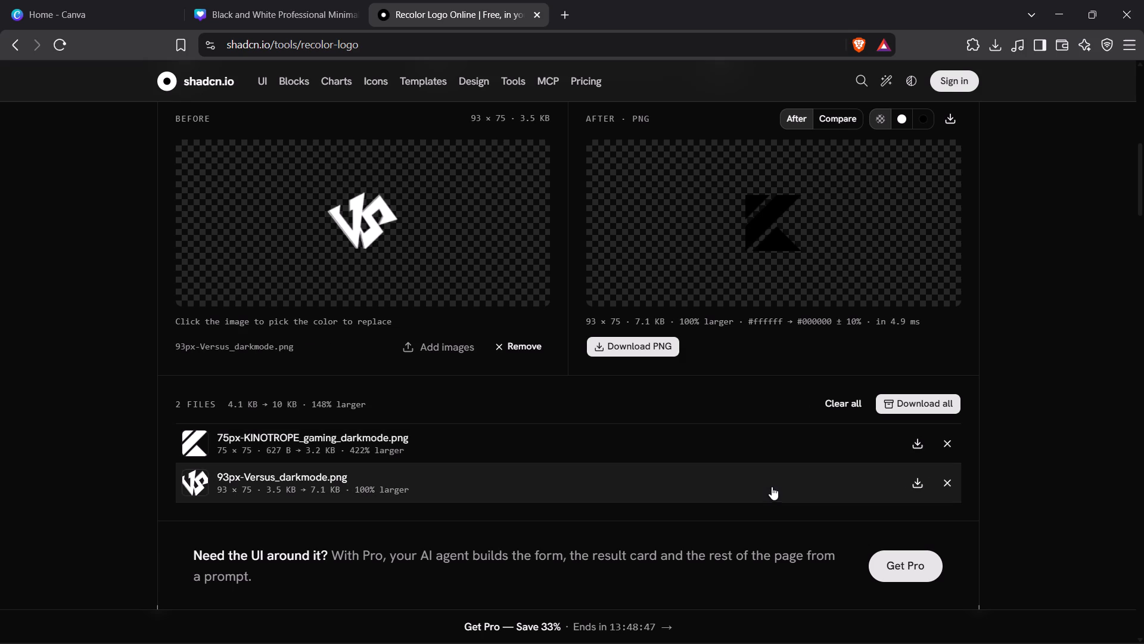
left_click(810, 439)
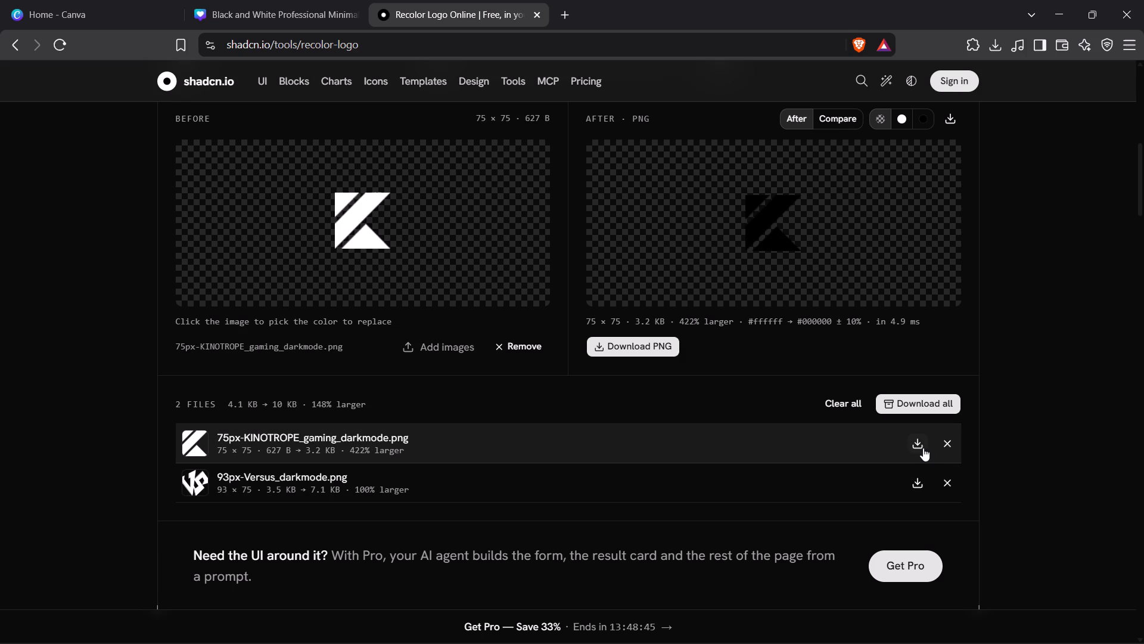
left_click(922, 448)
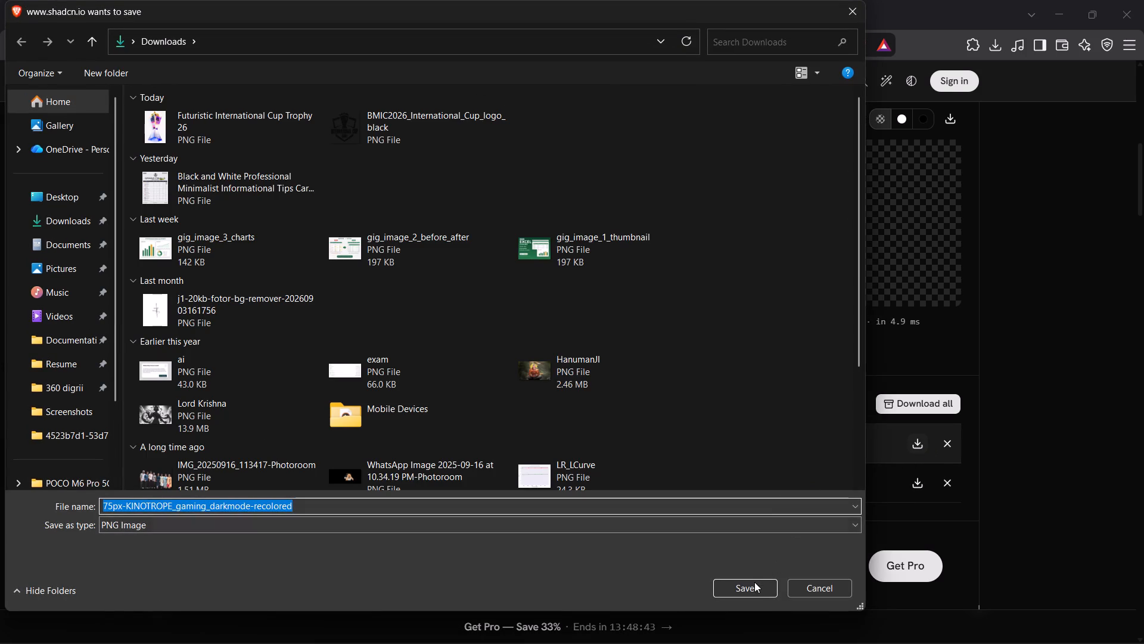
left_click(754, 585)
left_click(917, 483)
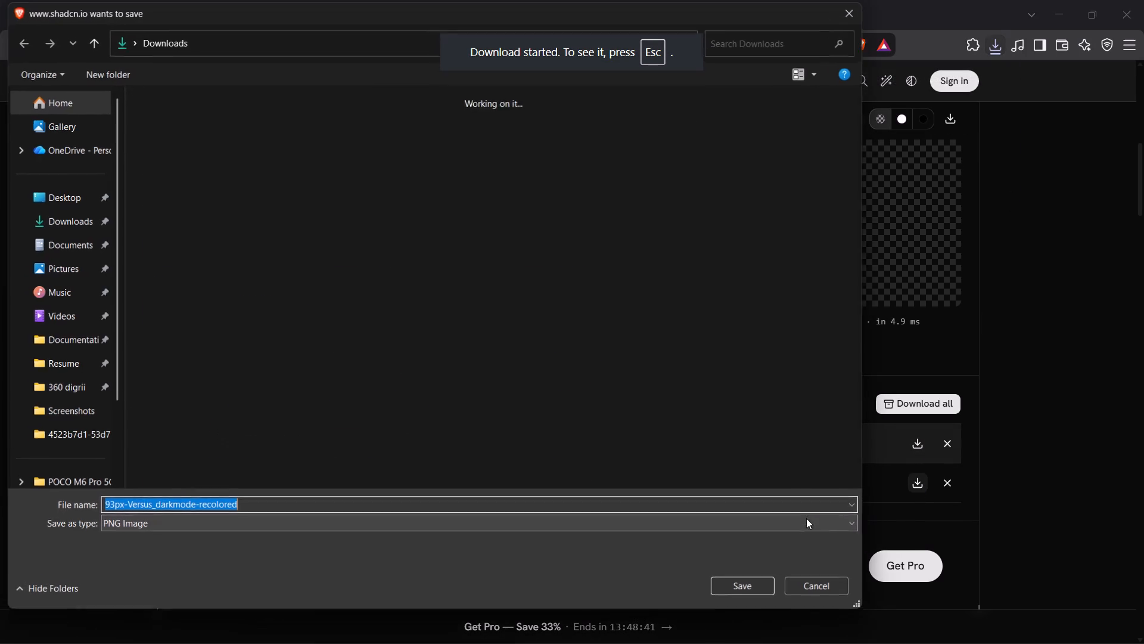
left_click(760, 584)
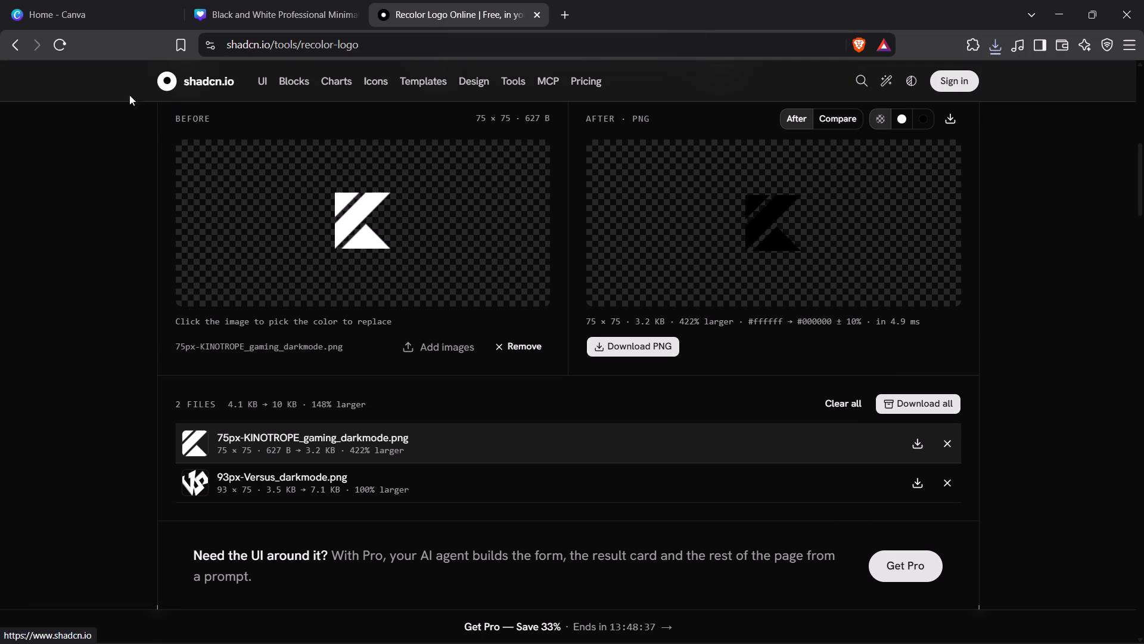
left_click(541, 13)
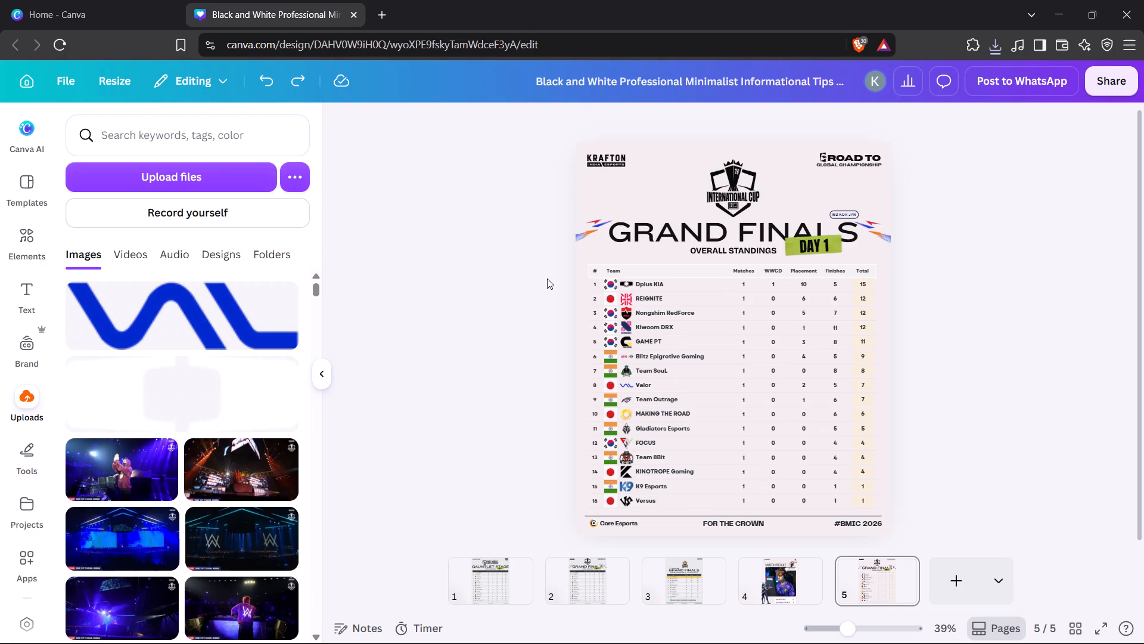
Replace the MAKING THE ROAD logo in row 10 of the standings table with a newly uploaded 75px-MAKING_THE_ROAD_2025_allmode logo.
left_click_drag(863, 631, 863, 631)
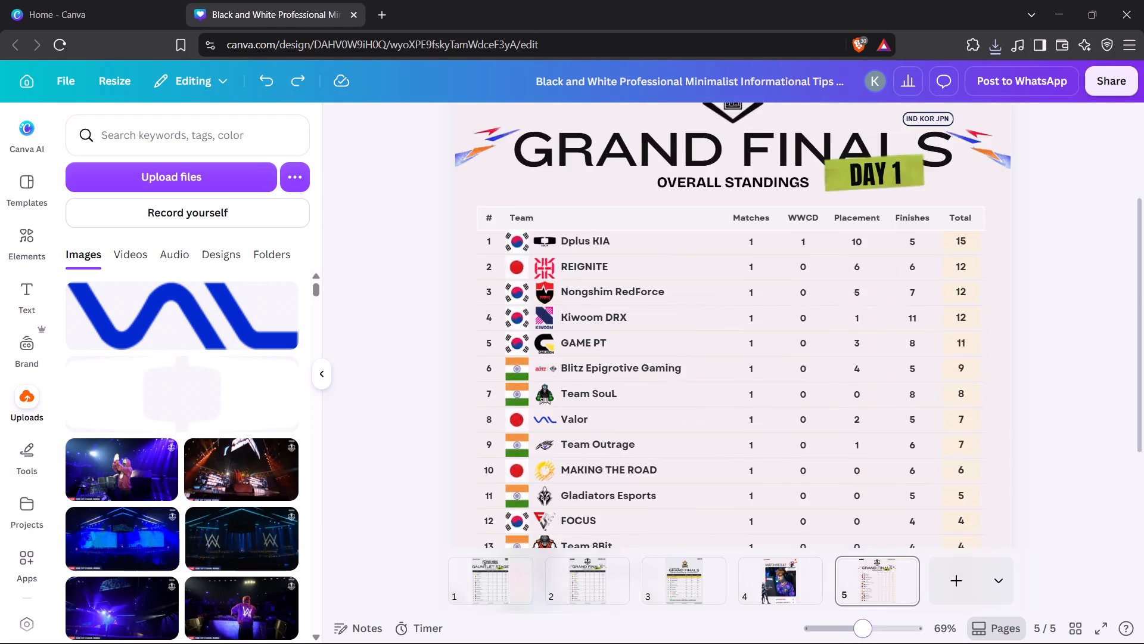
left_click_drag(863, 631, 879, 630)
scroll(644, 465, "down", 4)
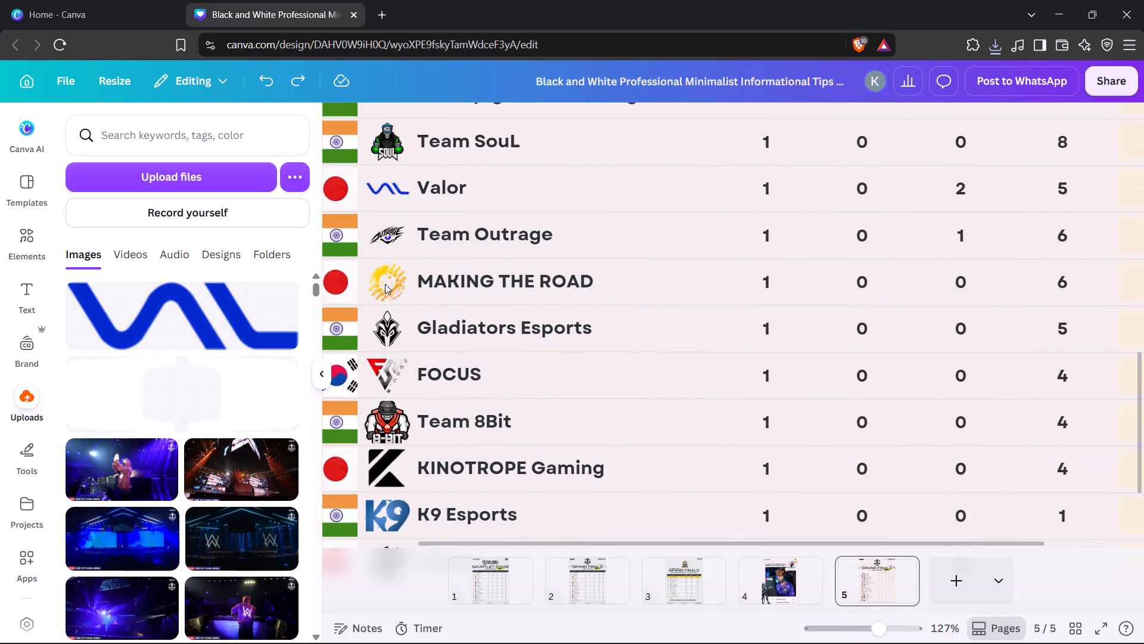
left_click(385, 284)
left_click(385, 284)
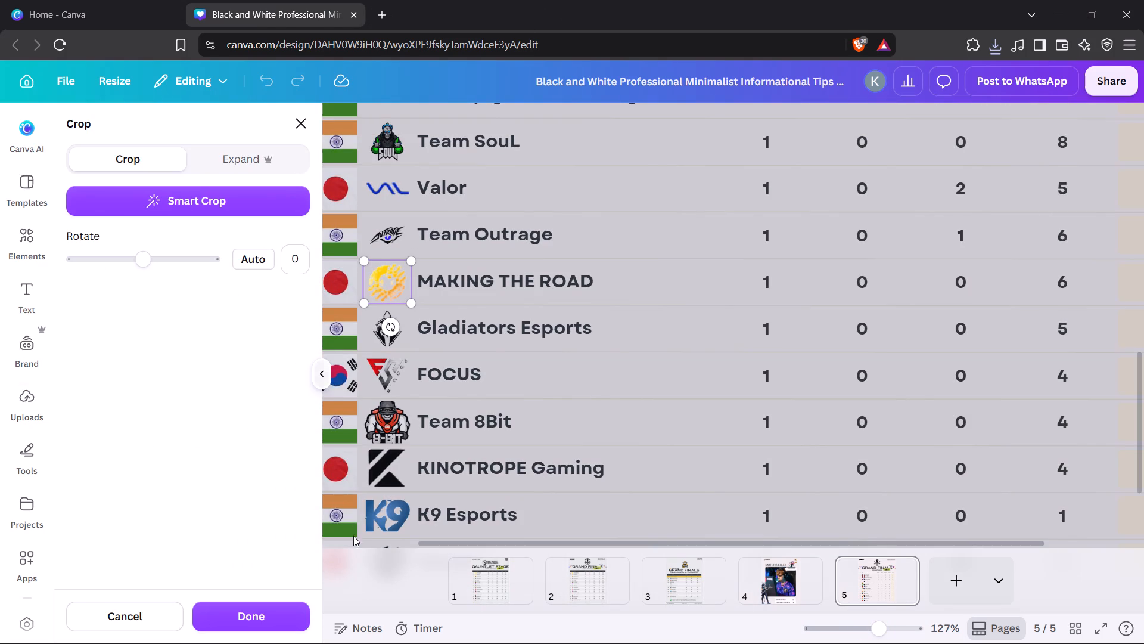
left_click(282, 615)
left_click(527, 126)
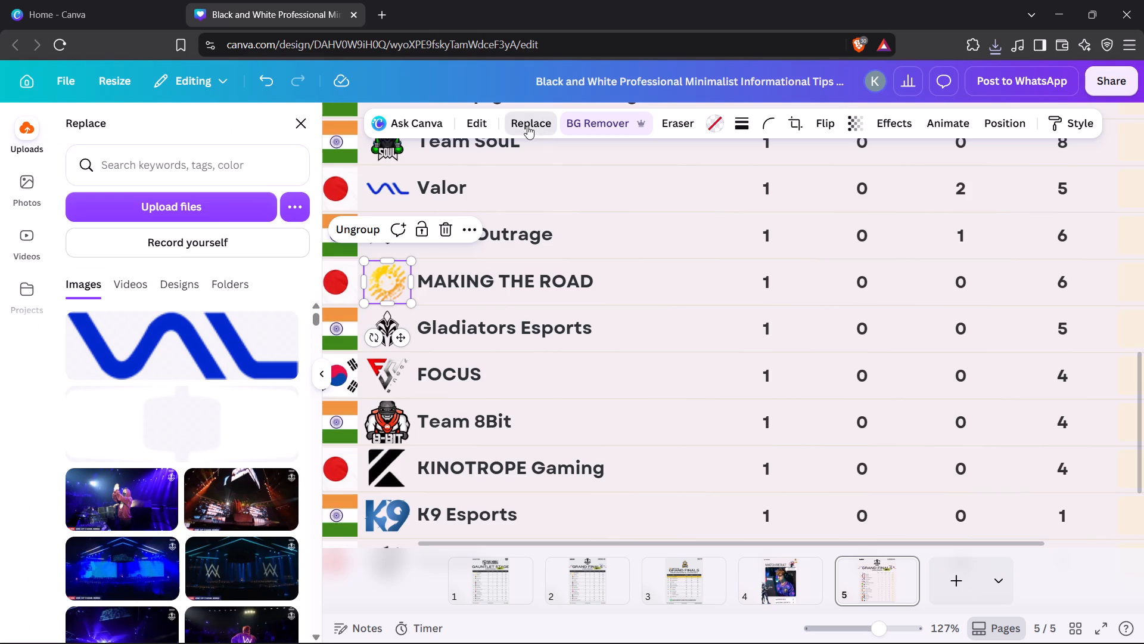
left_click(179, 202)
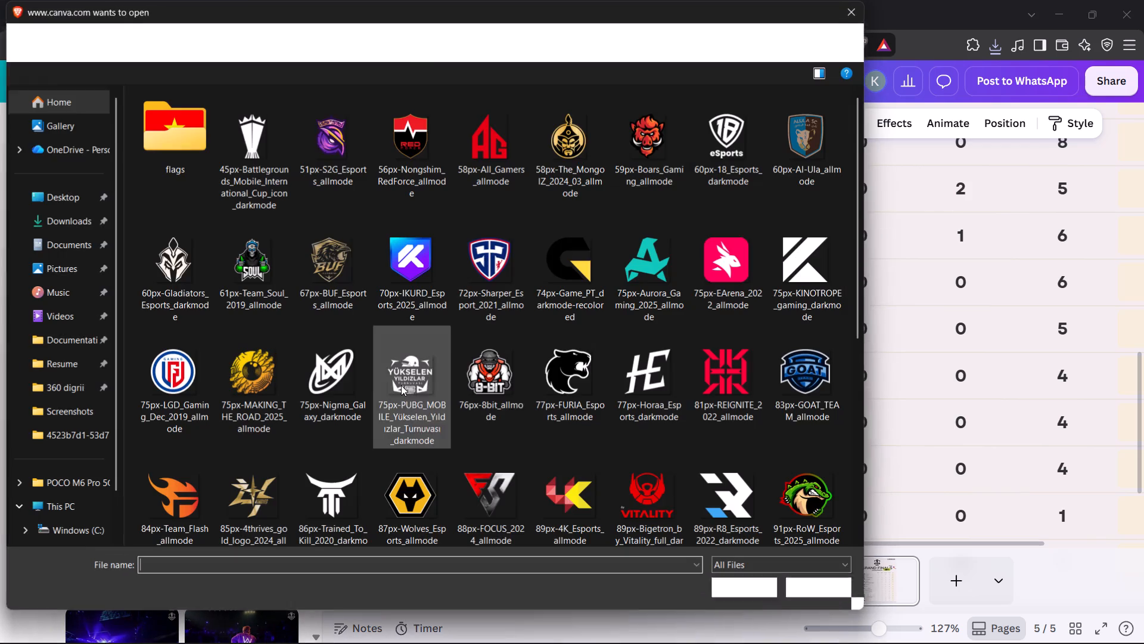
left_click(276, 383)
key("Return")
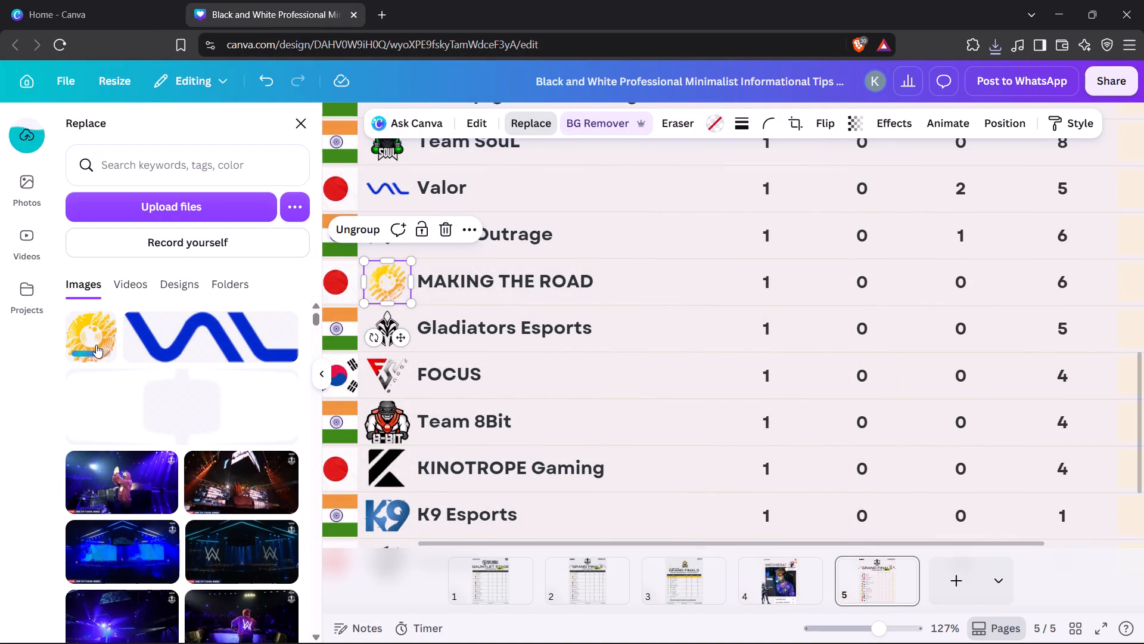
left_click(92, 343)
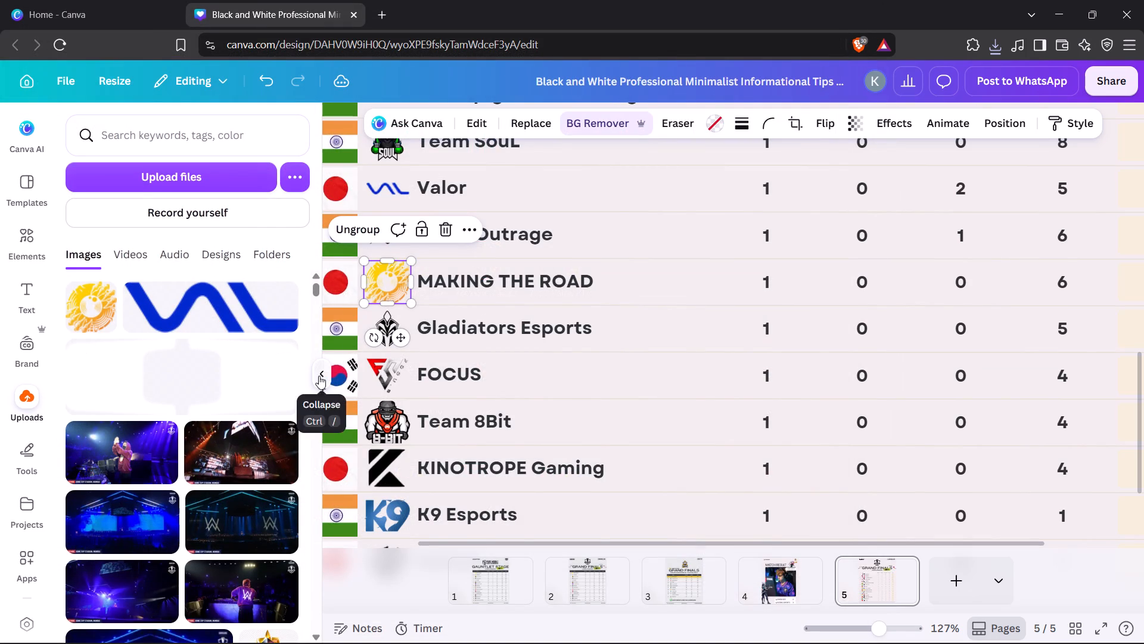
Upload the 93px-Versus_darkmode-recolored and 75px-KINOTROPE_gaming_darkmode-recolored PNG logos from the Downloads folder to the design's uploads.
left_click(239, 189)
left_click(63, 230)
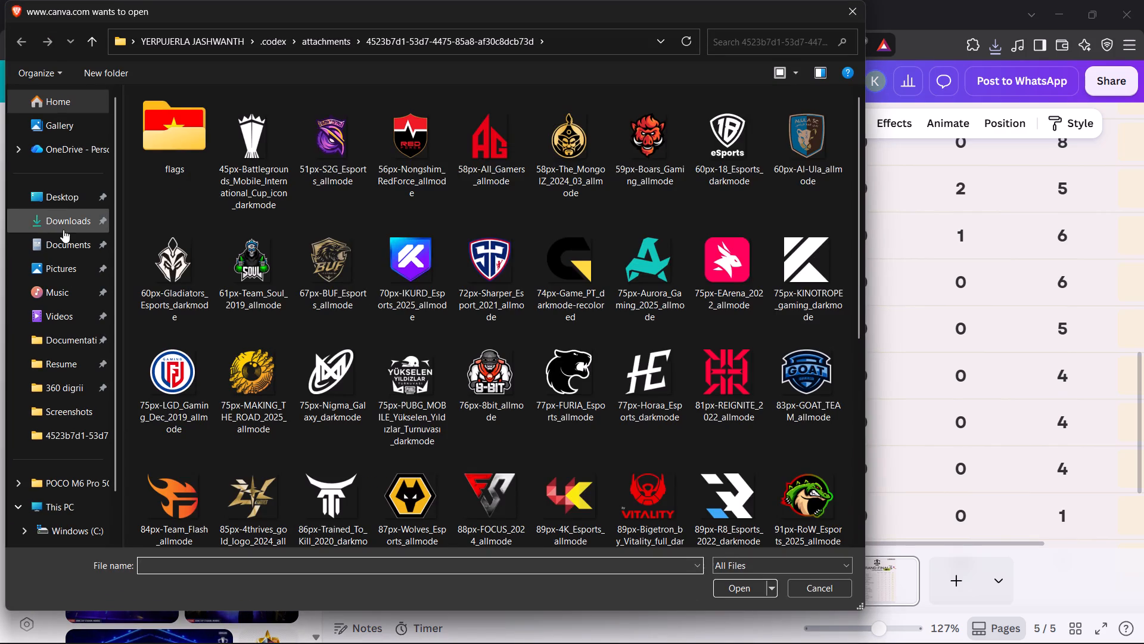
left_click_drag(131, 130, 147, 130)
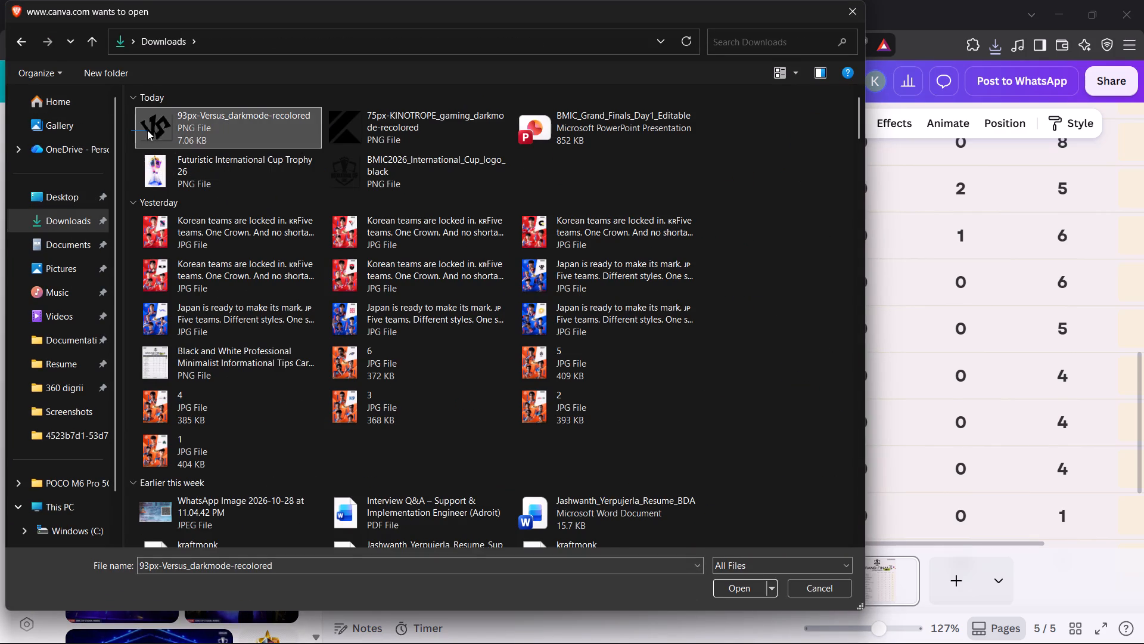
left_click_drag(147, 130, 438, 132)
key("Return")
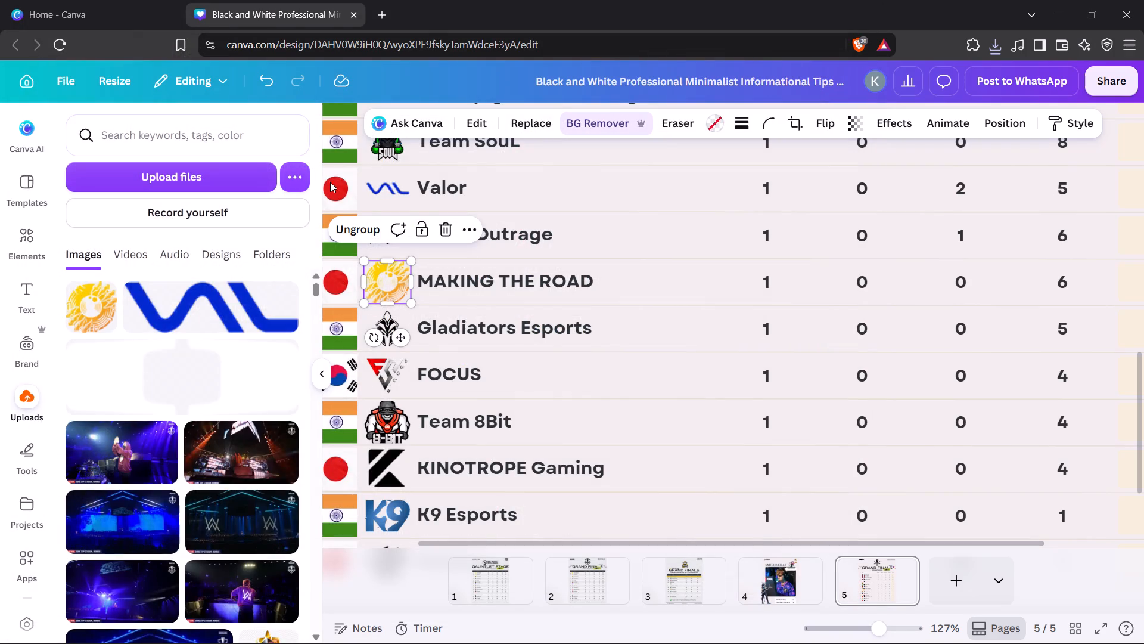
Check the team logos in the lower rows of the standings table and on the whole page.
scroll(399, 487, "down", 1)
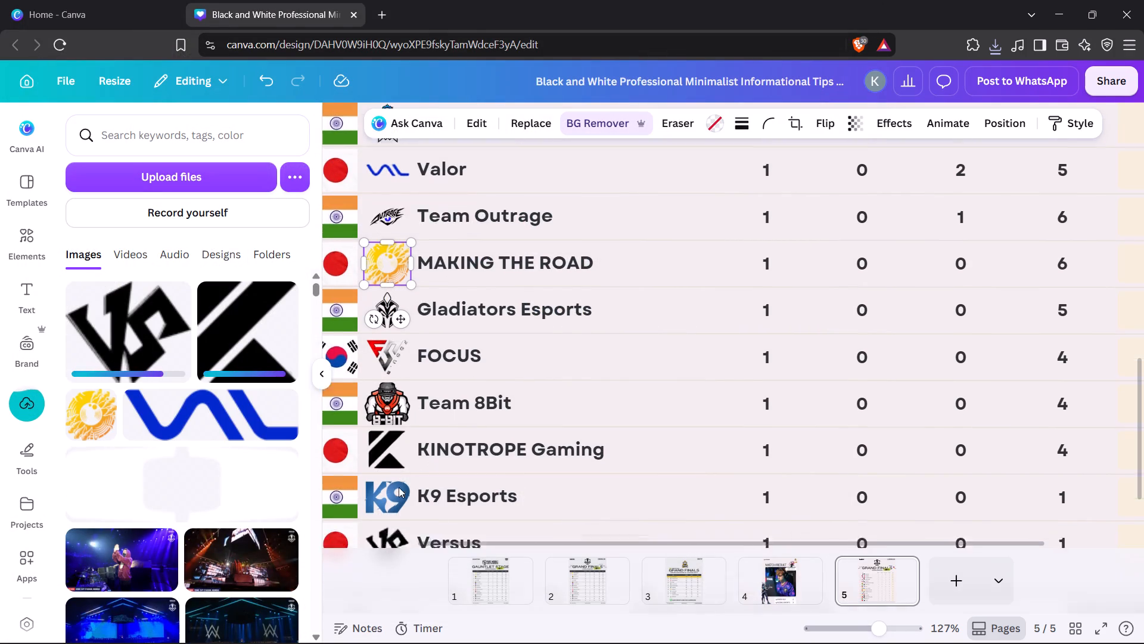
scroll(394, 477, "down", 1)
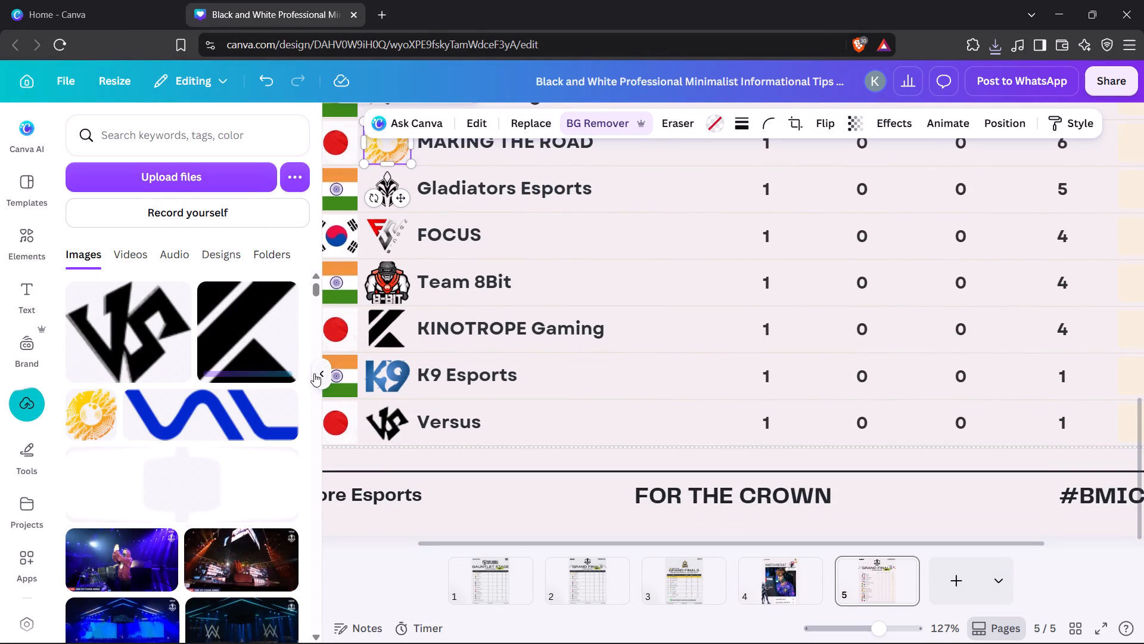
left_click(313, 375)
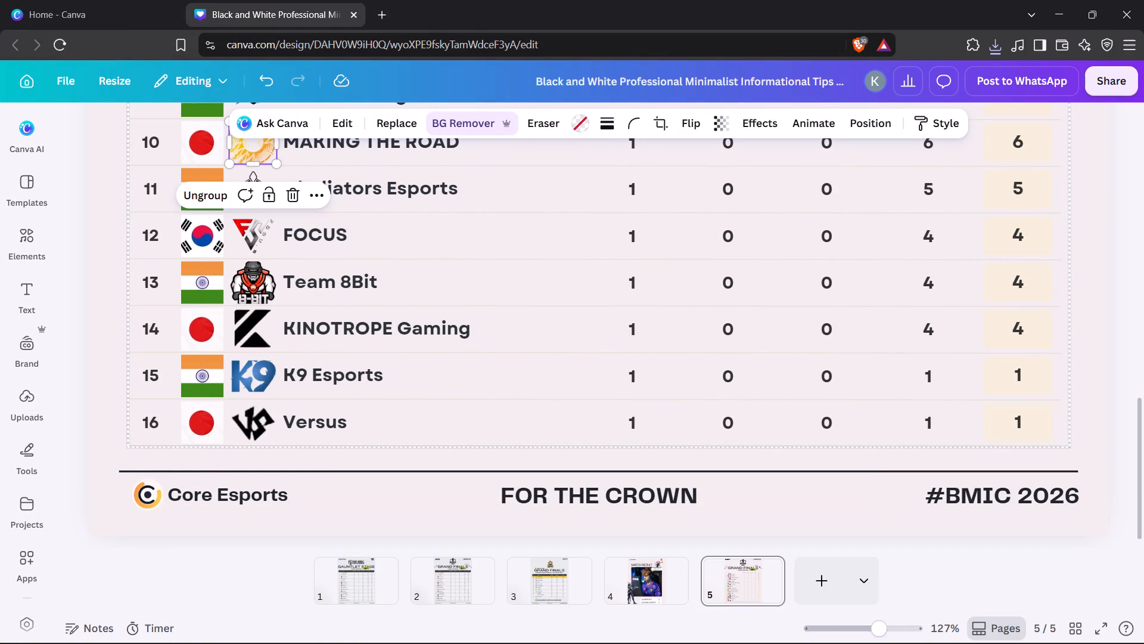
left_click_drag(888, 630, 848, 636)
left_click(921, 418)
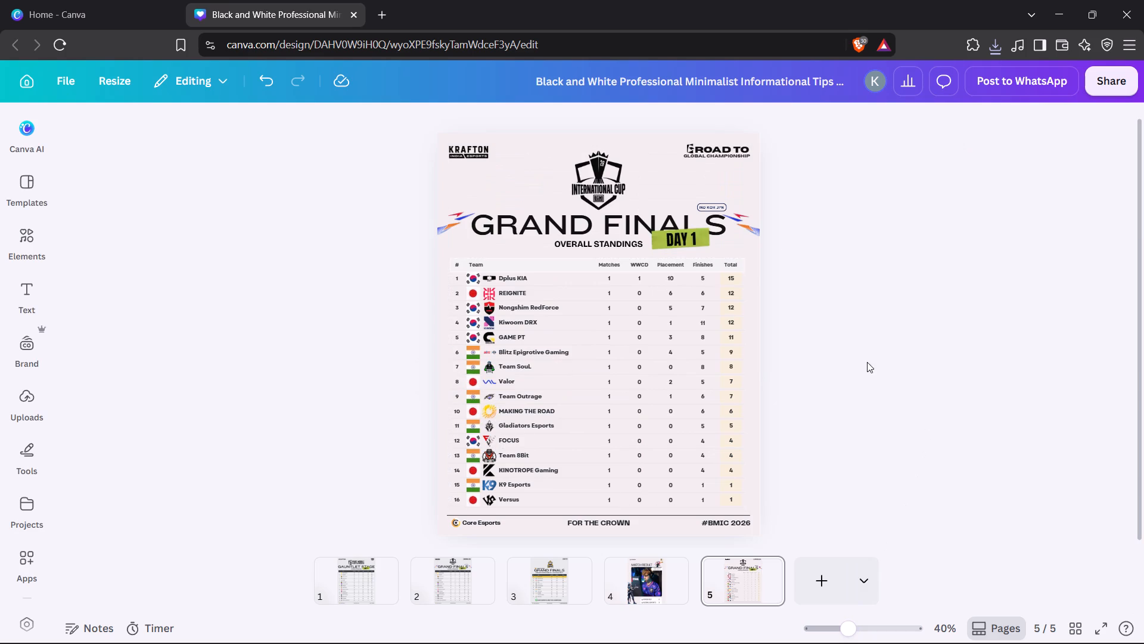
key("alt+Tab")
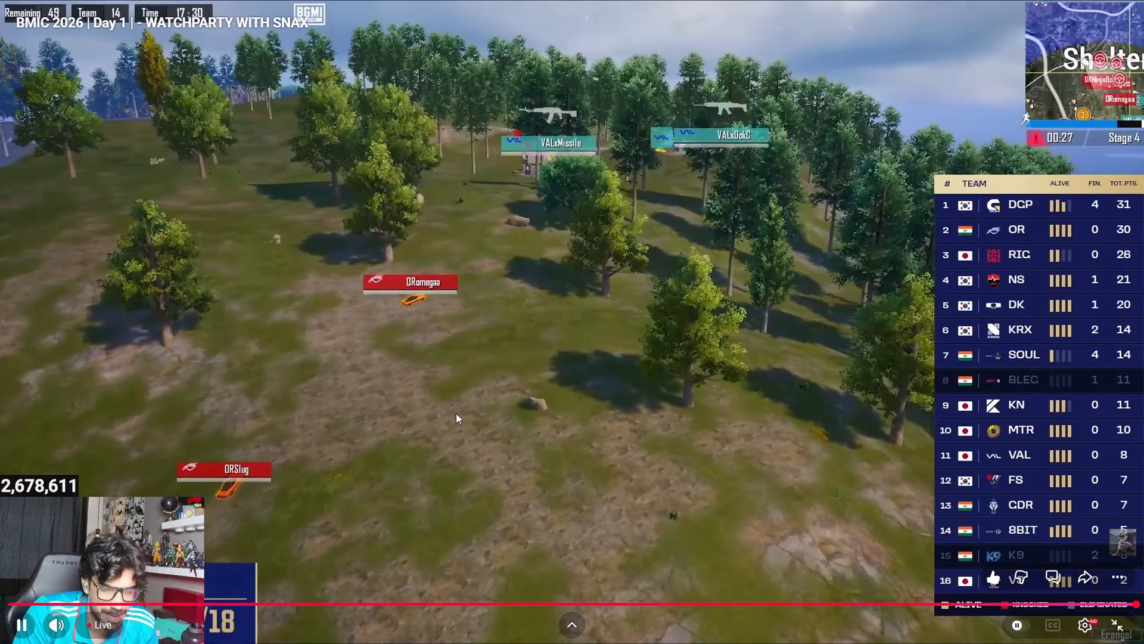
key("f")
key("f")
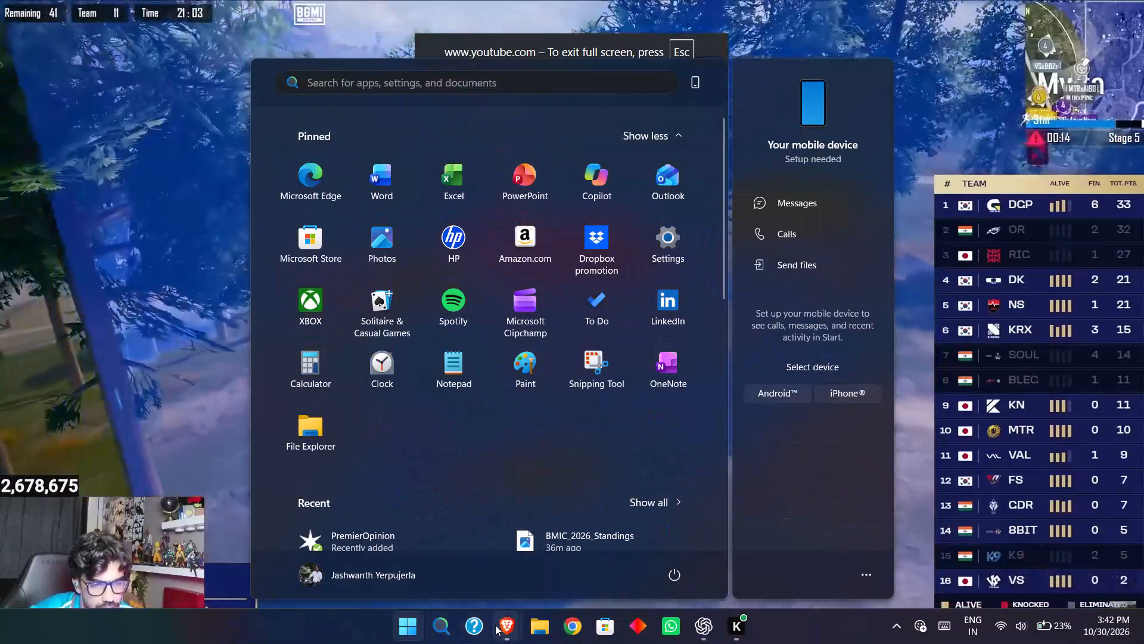
Open the team logo attachments folder in File Explorer, look at the 75px-KINOTROPE_gaming_darkmode logo file, and close the window.
left_click(541, 638)
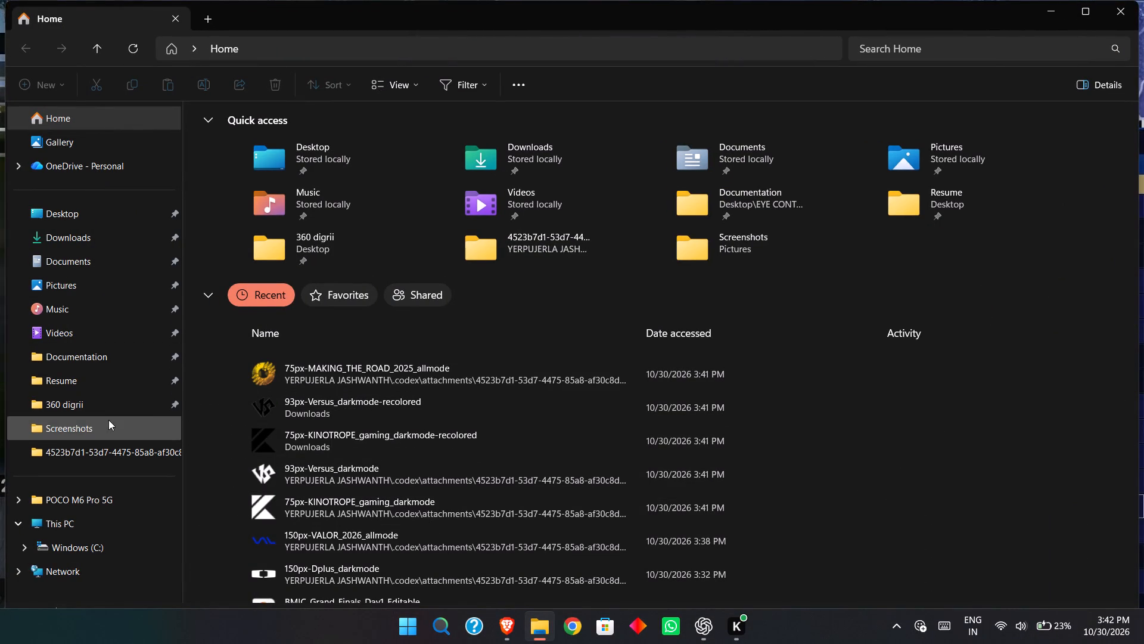
left_click(94, 408)
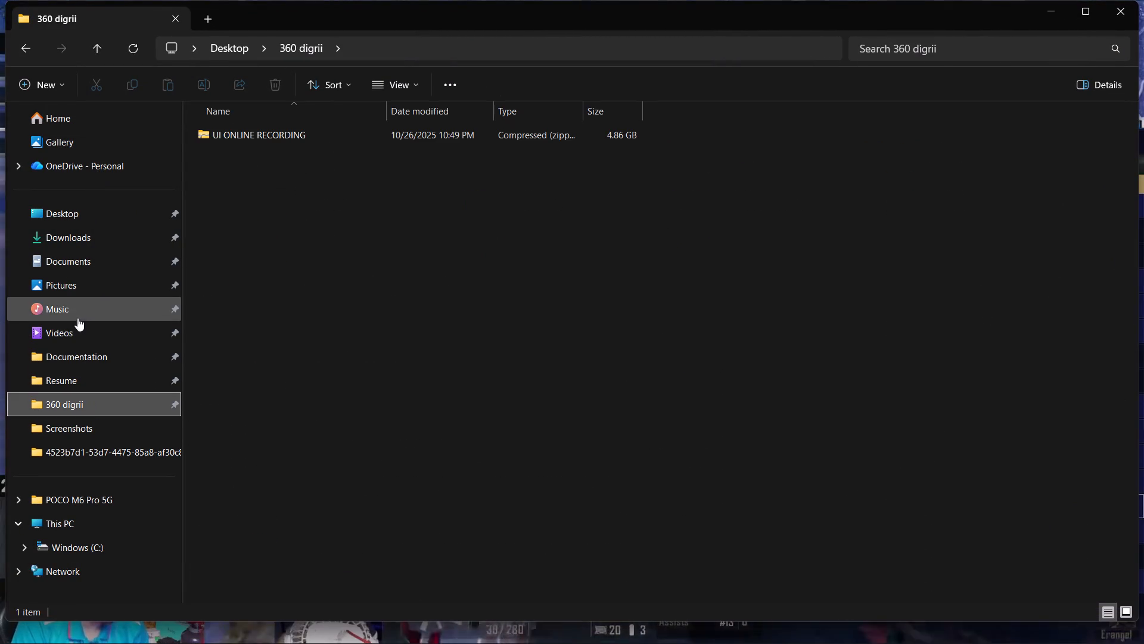
left_click(94, 449)
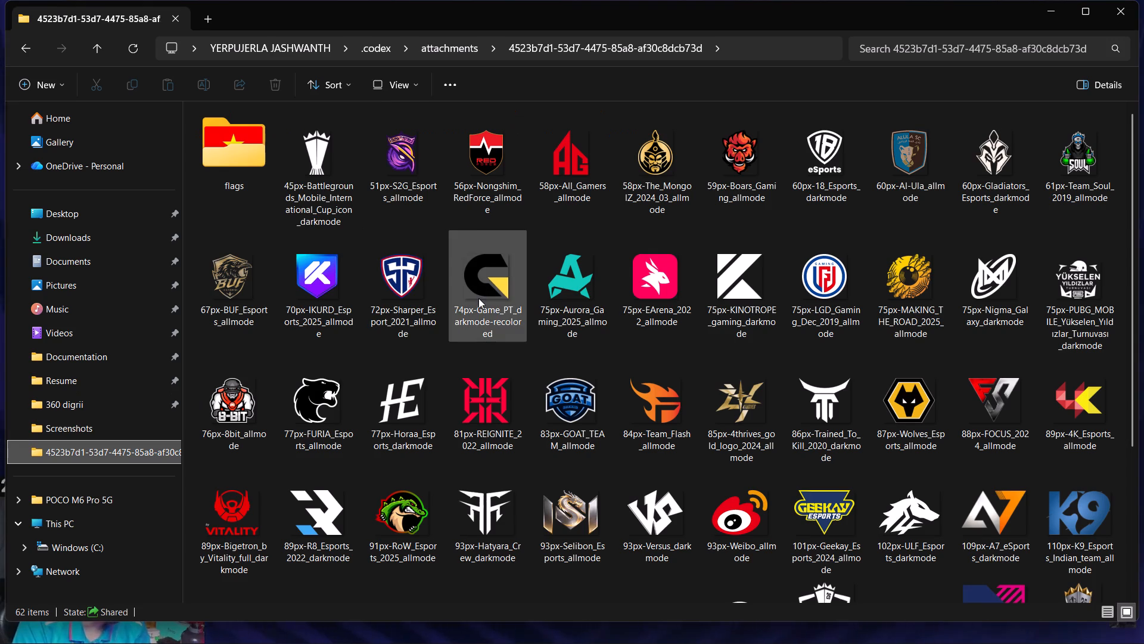
left_click(730, 294)
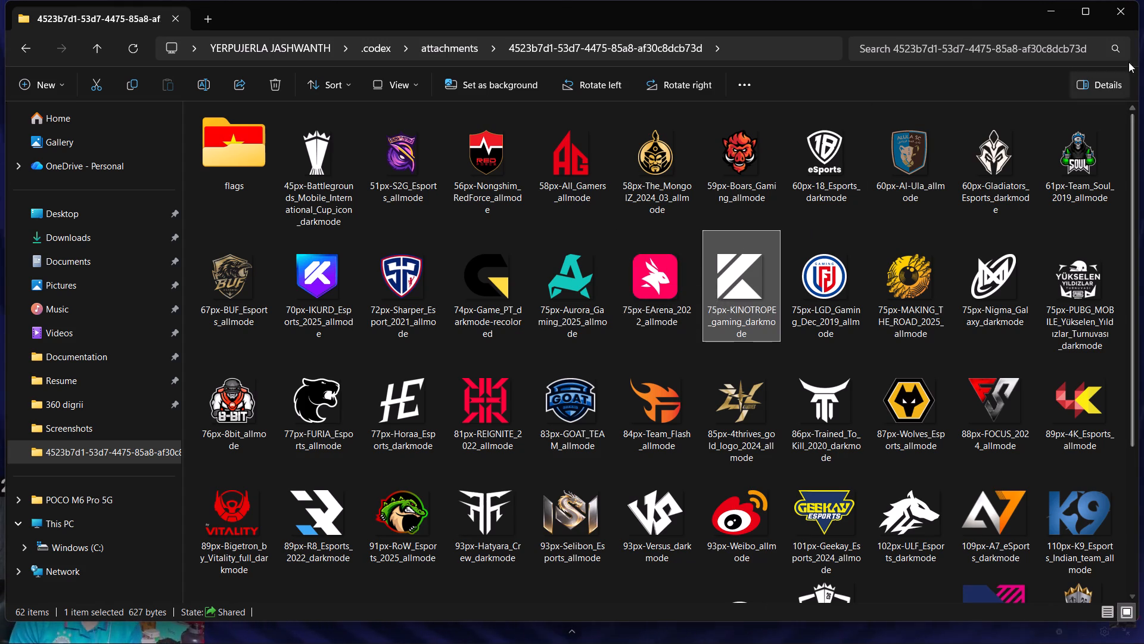
left_click(1123, 6)
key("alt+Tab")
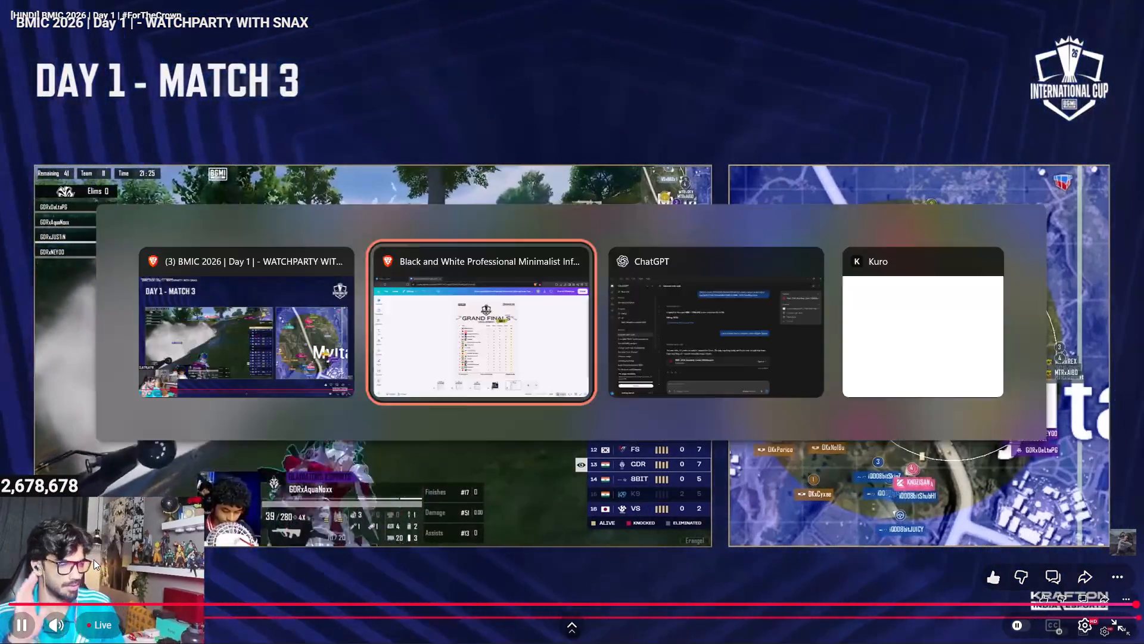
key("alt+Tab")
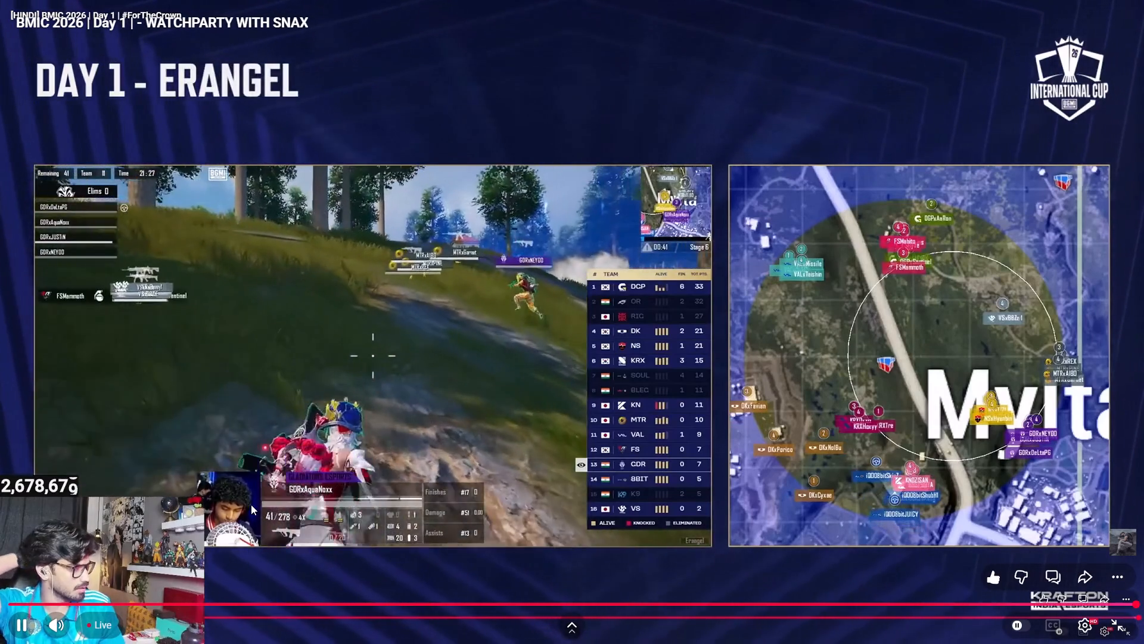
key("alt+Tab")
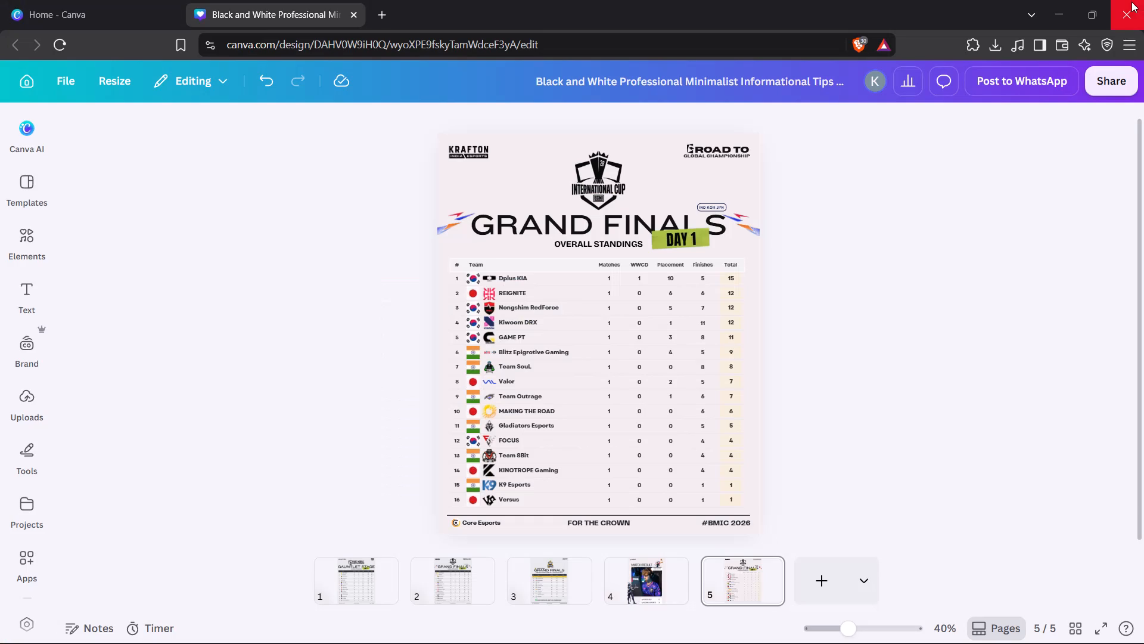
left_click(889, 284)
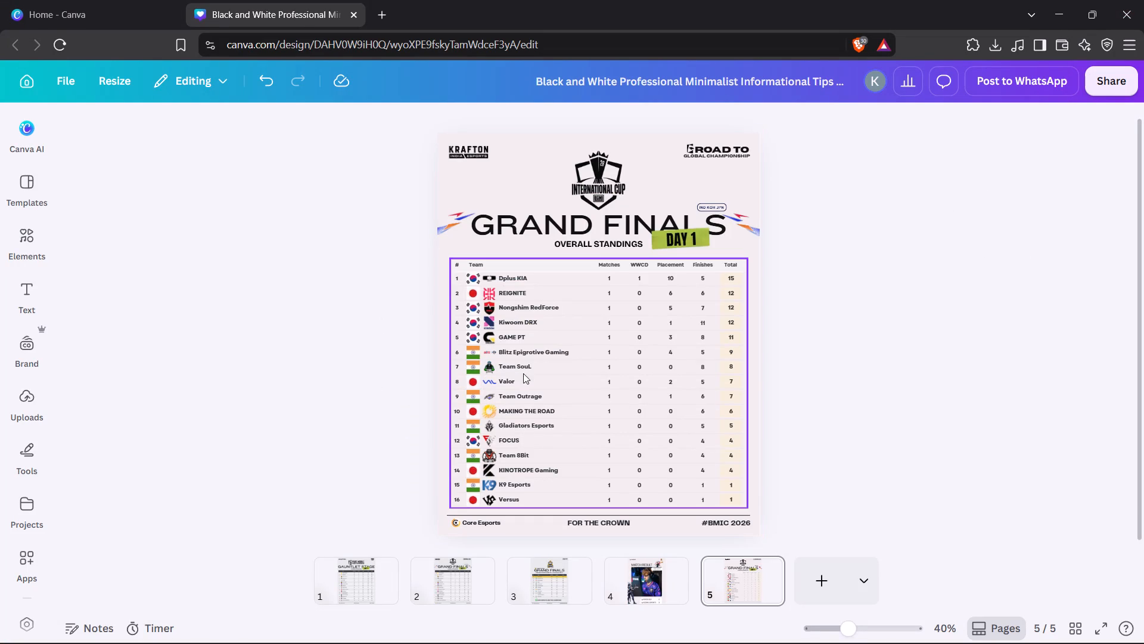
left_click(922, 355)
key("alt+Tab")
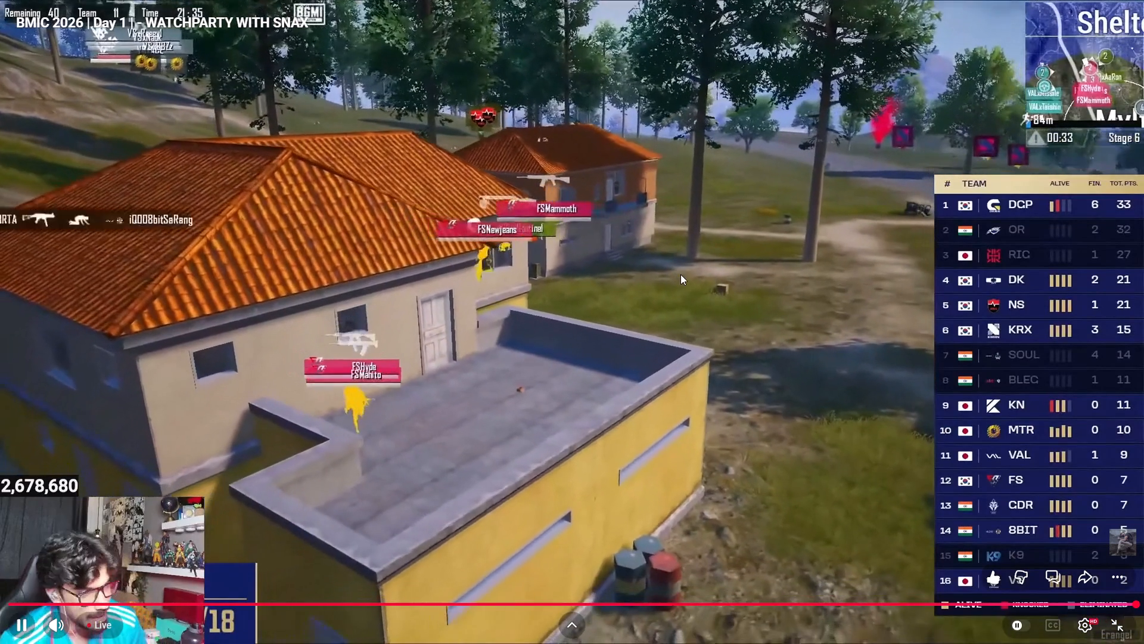